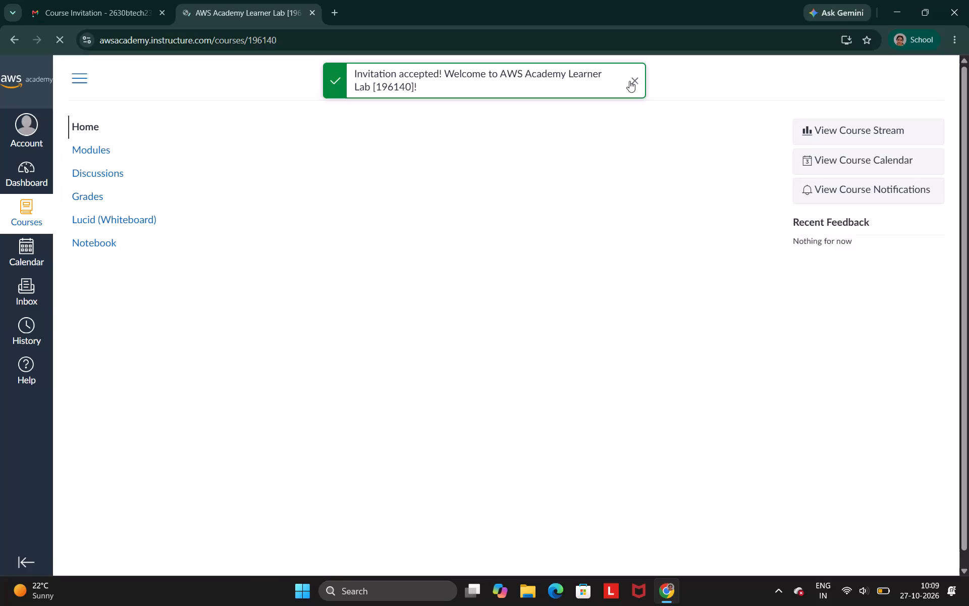
Dismiss the invitation notice and open the AWS Academy Learner Lab Student Guide from the course modules.
left_click(633, 78)
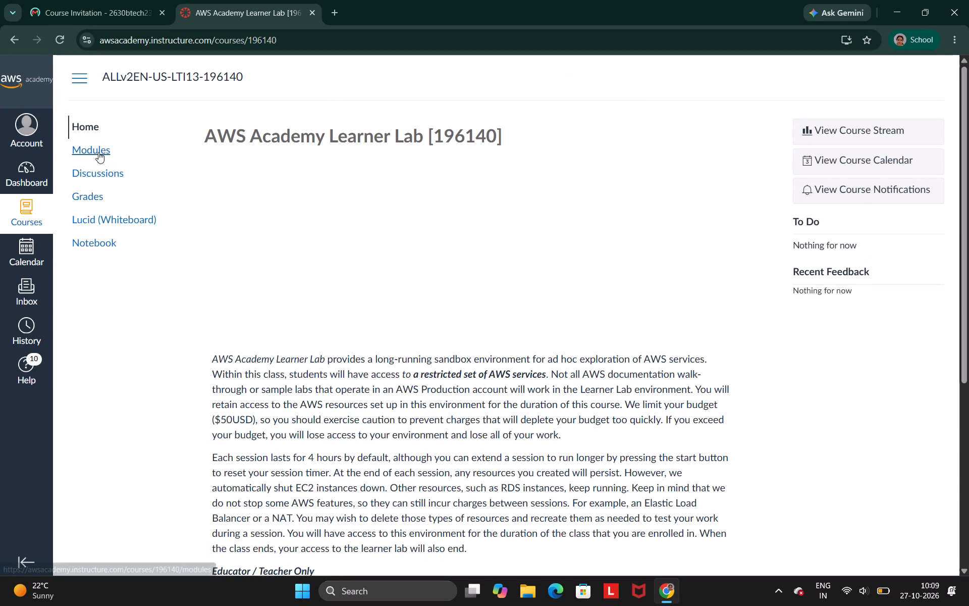
left_click(98, 152)
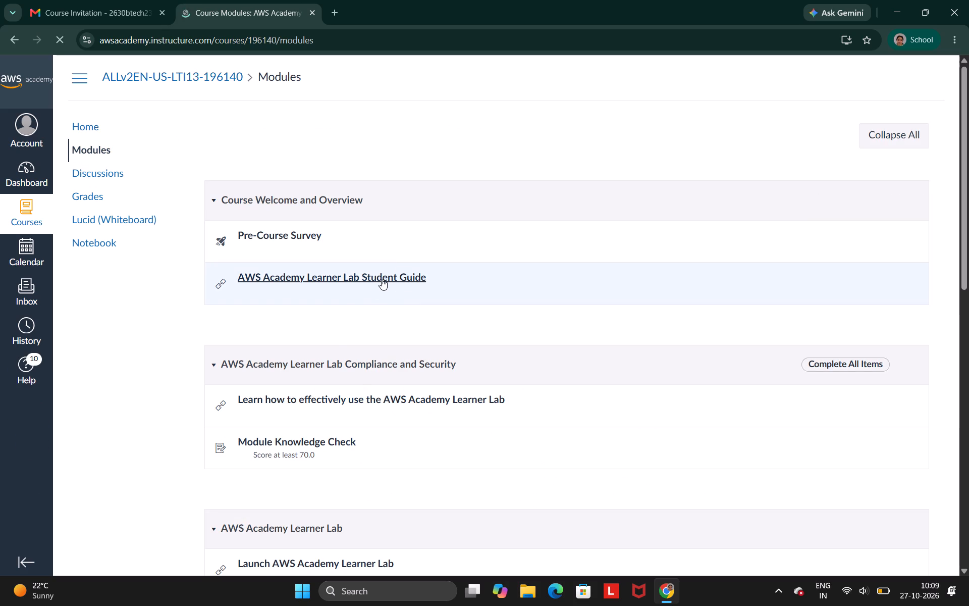
left_click(342, 276)
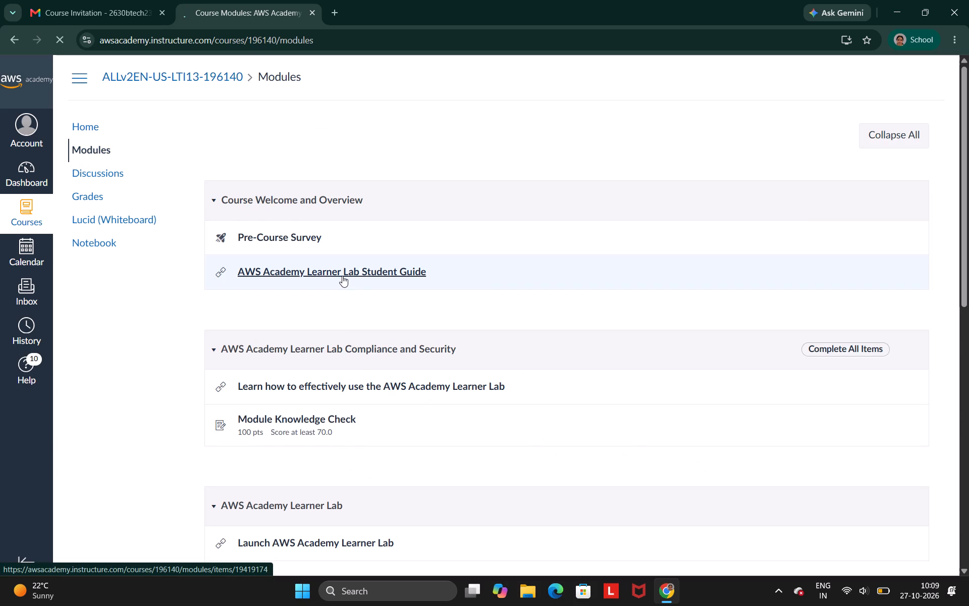
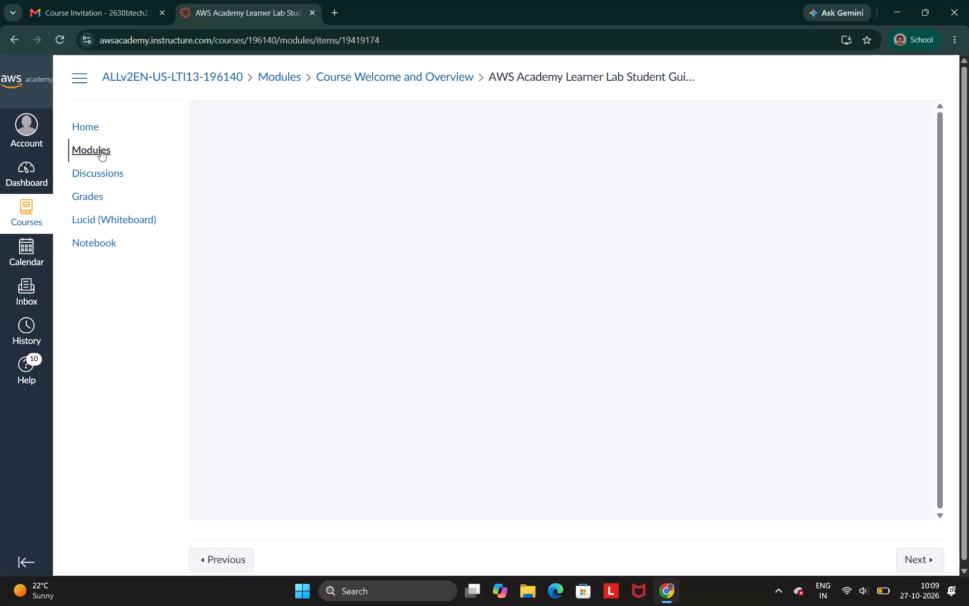
Return to the course modules and open Launch AWS Academy Learner Lab in the AWS Academy Learner Lab module.
left_click(96, 149)
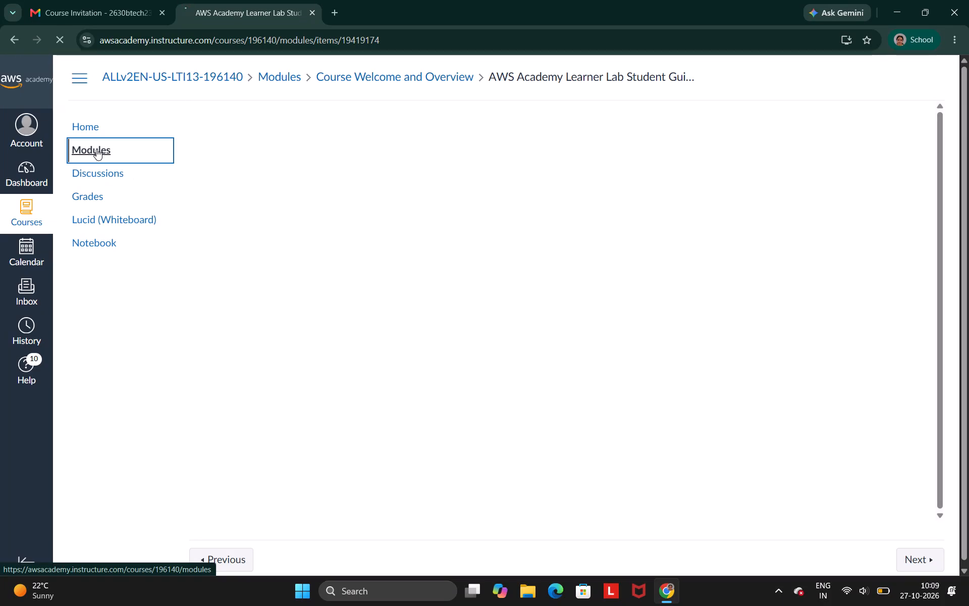
left_click(96, 149)
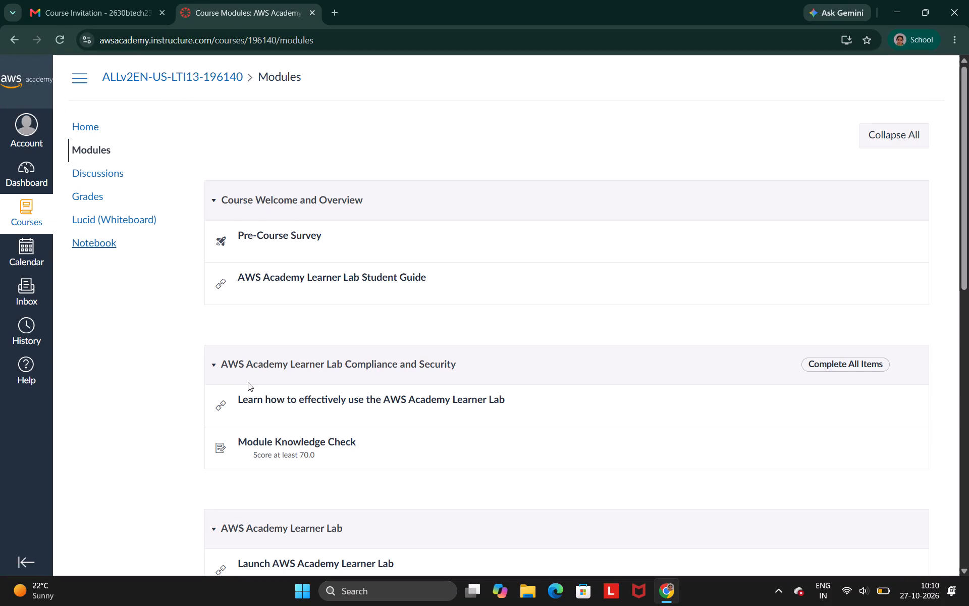
scroll(316, 417, "down", 4)
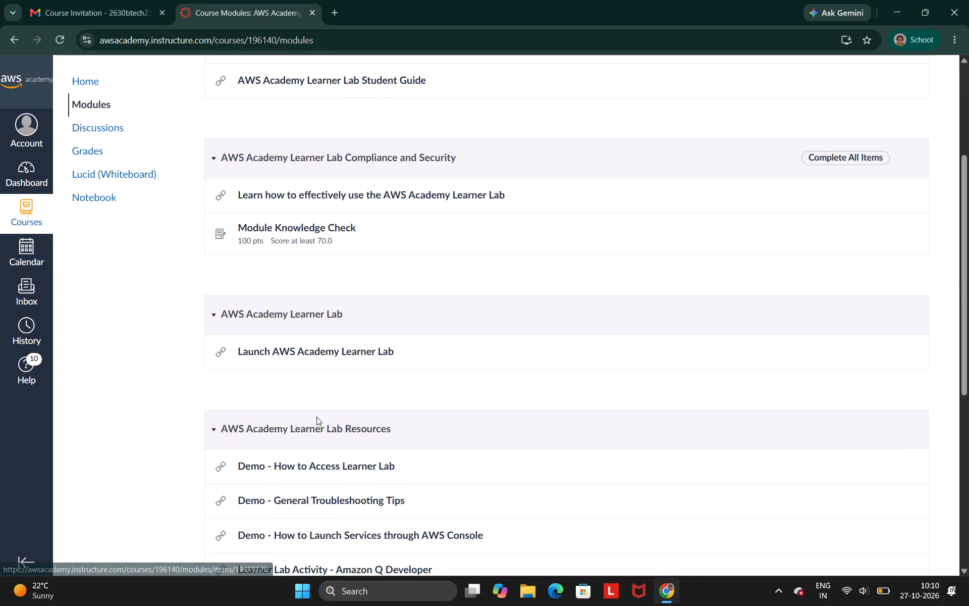
scroll(316, 417, "down", 1)
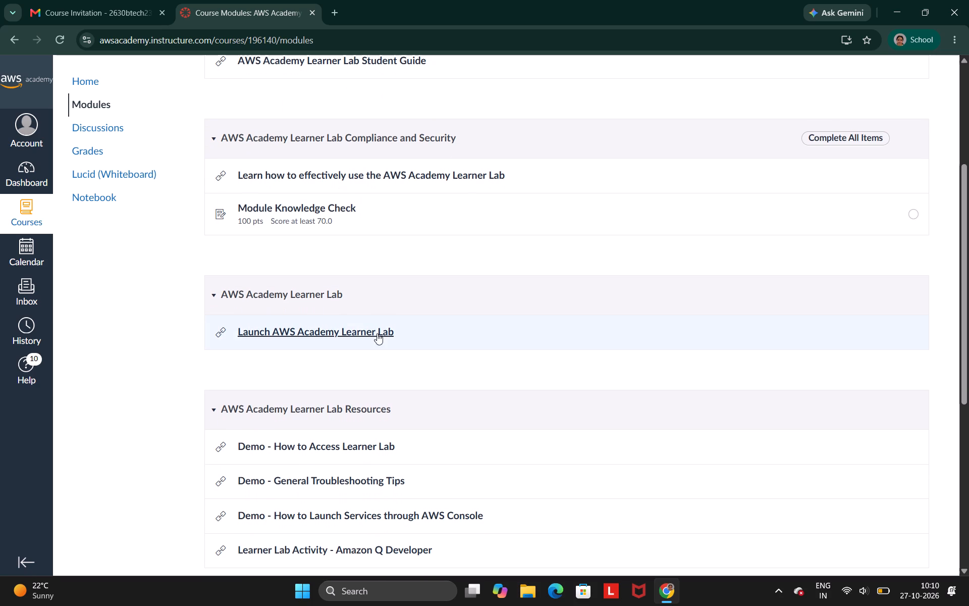
left_click(329, 332)
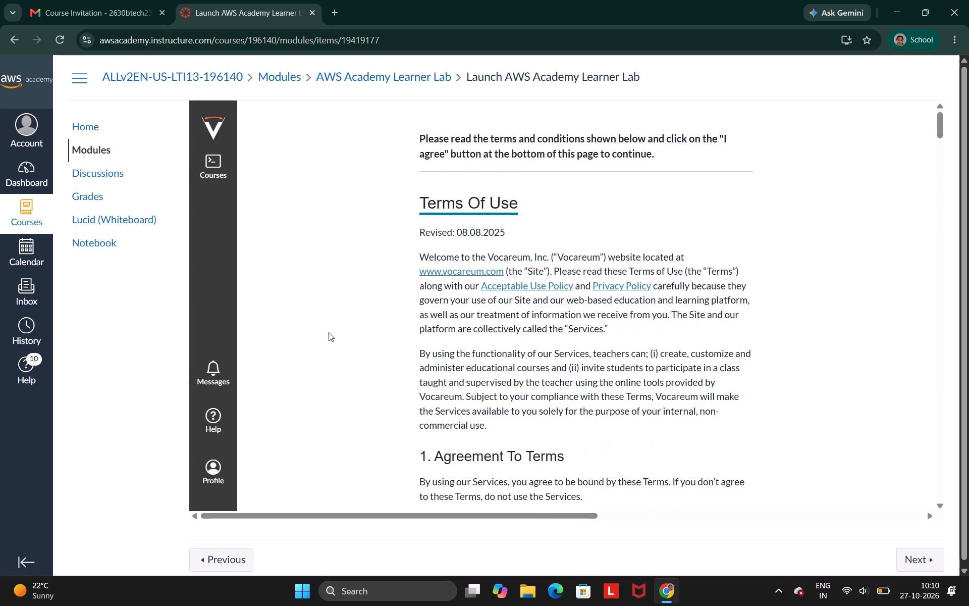
Go through the Vocareum Terms of Use to the end and agree to them.
scroll(504, 326, "down", 15)
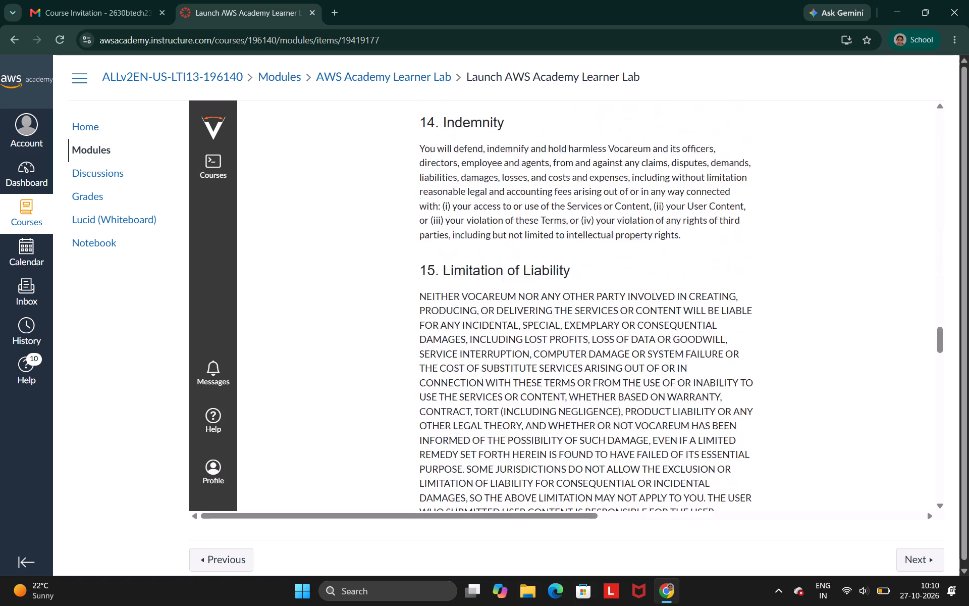
scroll(504, 326, "down", 12)
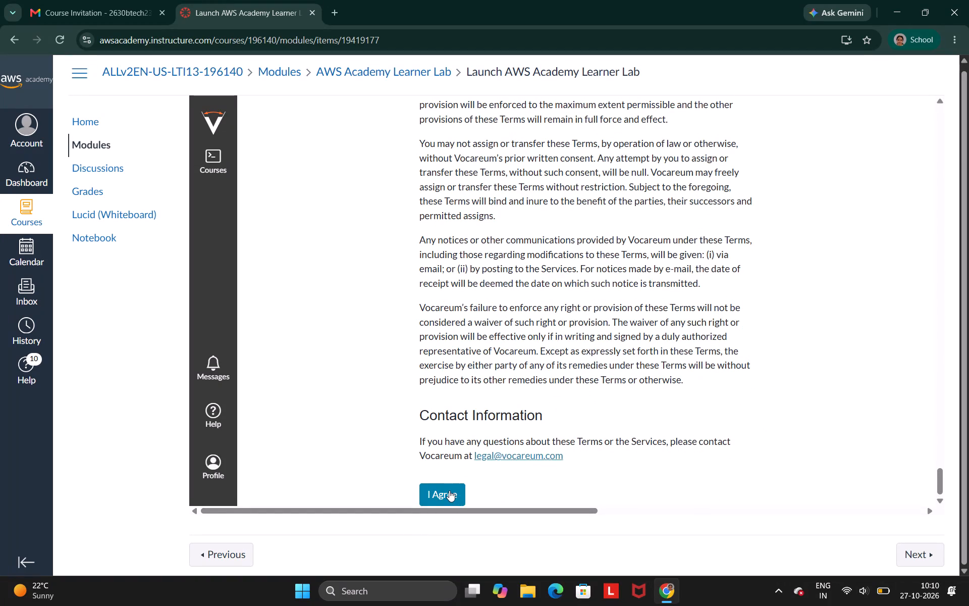
left_click(449, 490)
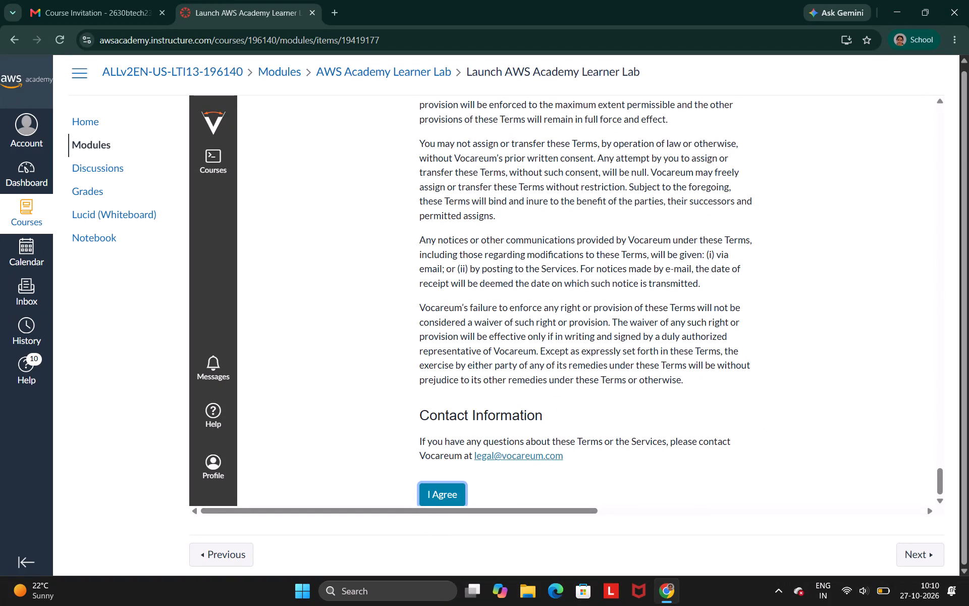
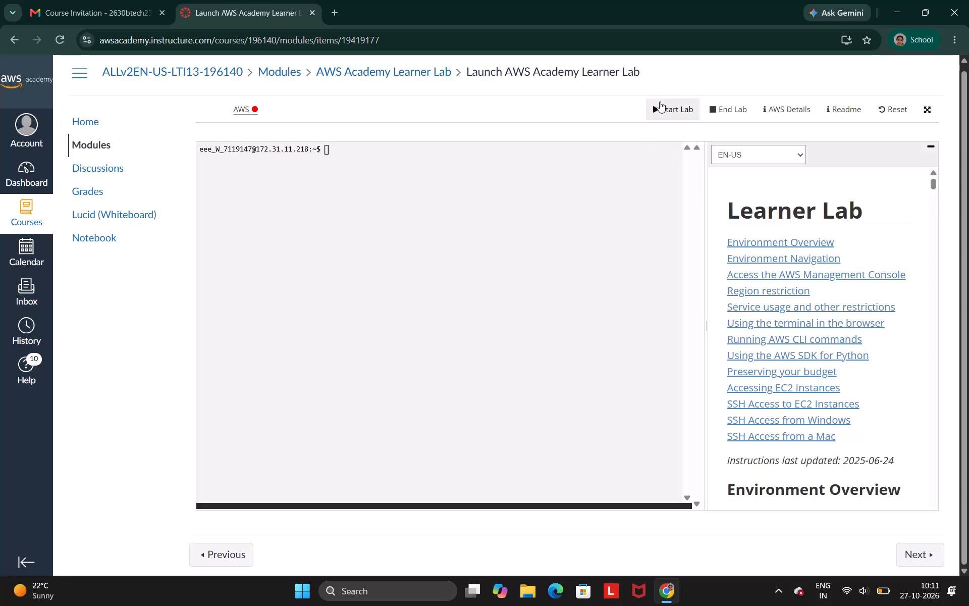
Start the AWS Academy Learner Lab session from the lab environment page.
left_click(662, 107)
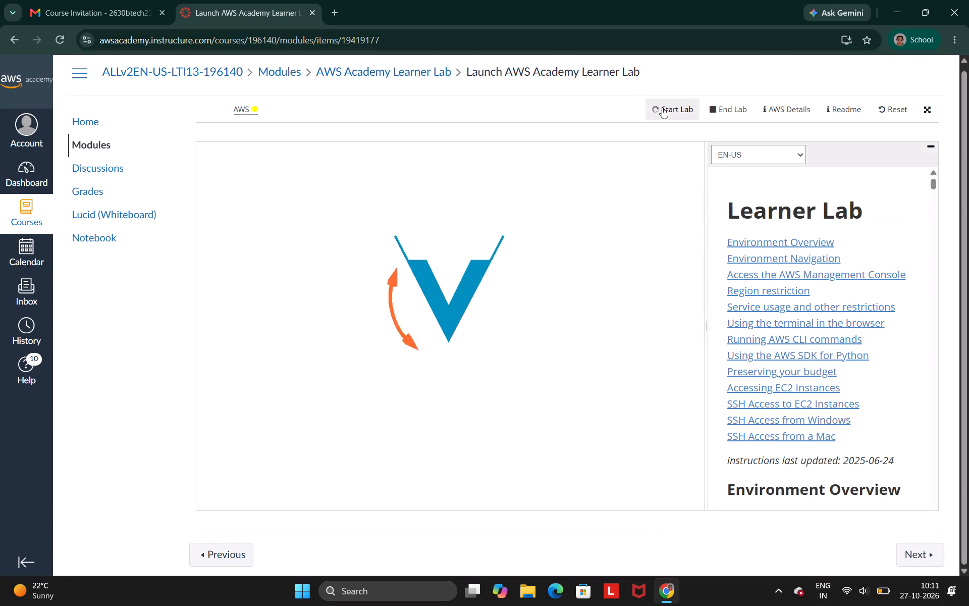
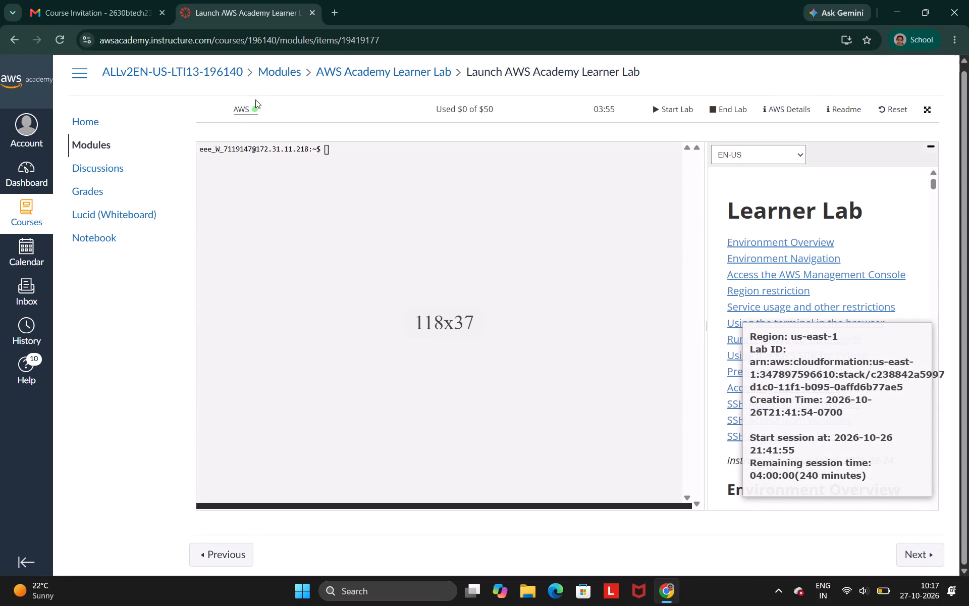
Open the AWS Management Console from the running Learner Lab session.
left_click(244, 108)
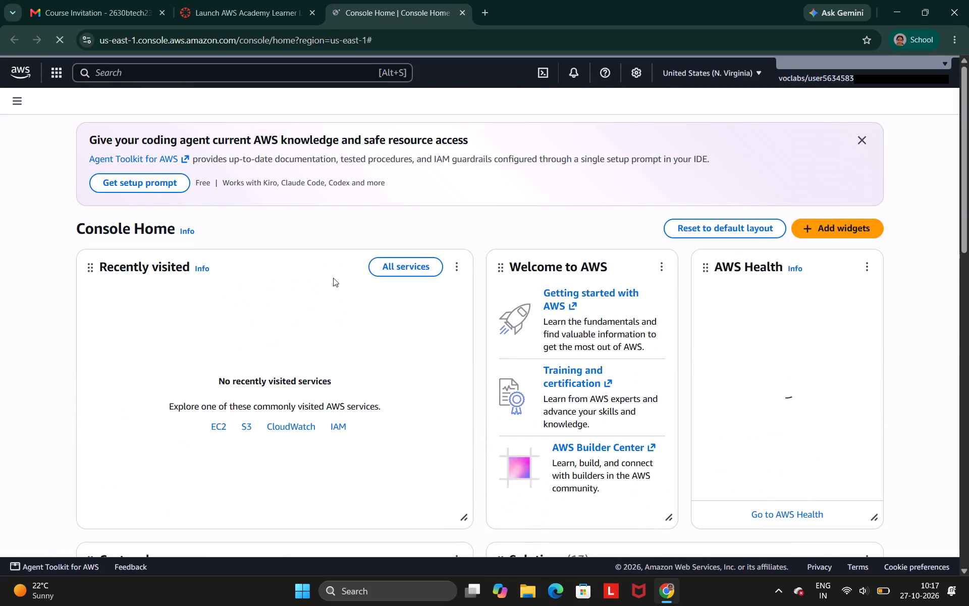
Search the console for EC2 and open the EC2 service dashboard.
left_click(311, 74)
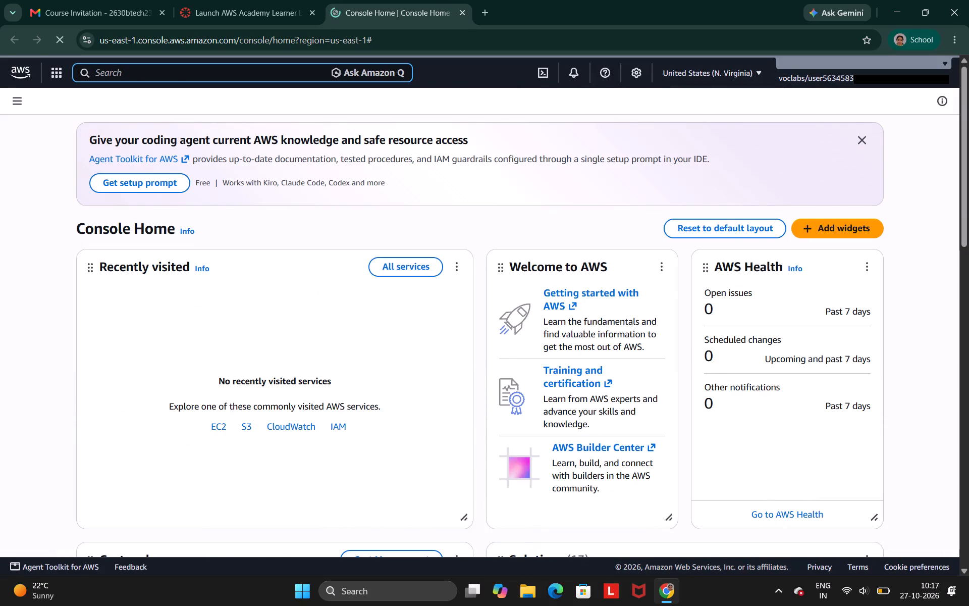
type("EC2")
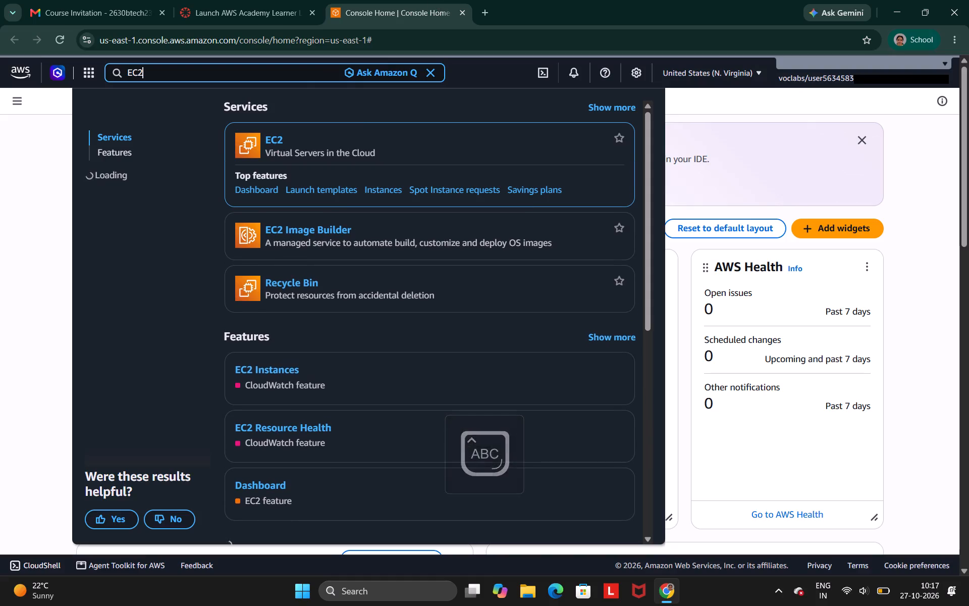
left_click(330, 147)
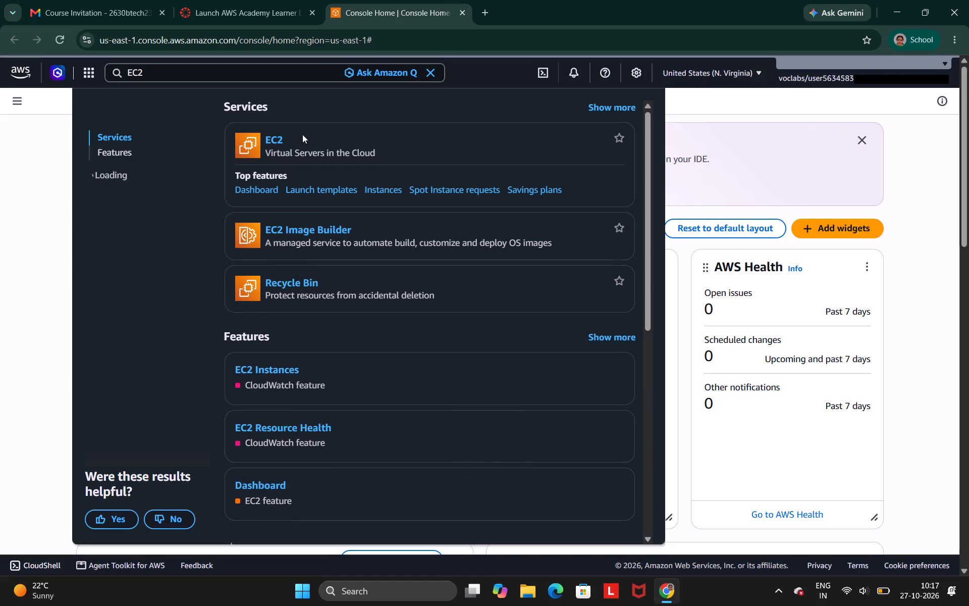
left_click(278, 139)
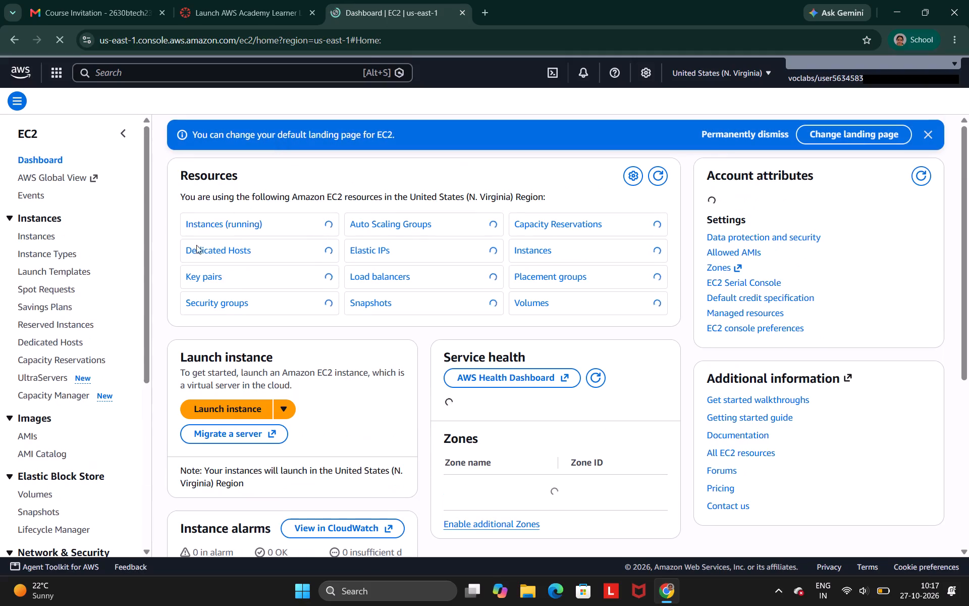
Start launching a new EC2 instance and name it Web Server.
left_click(234, 409)
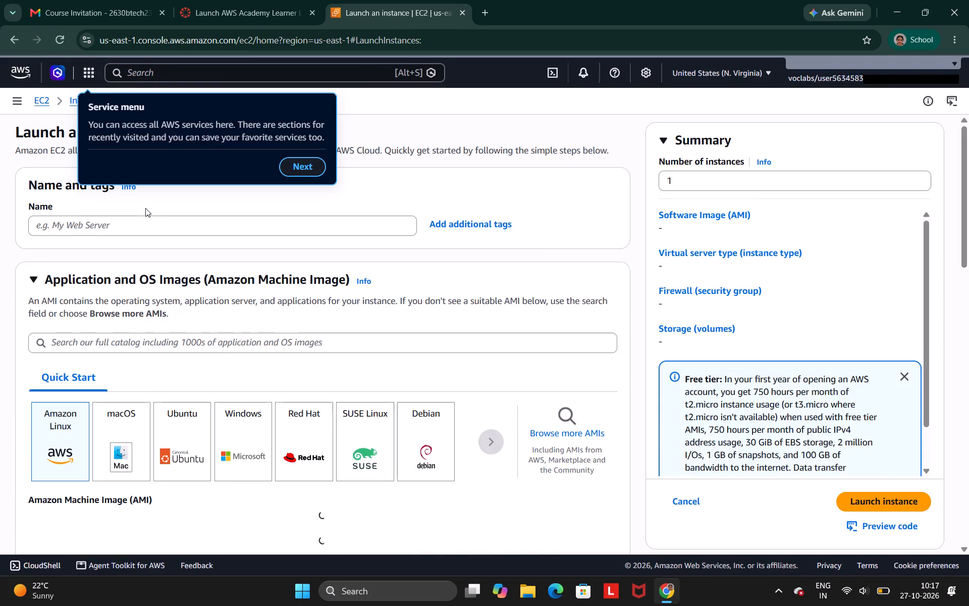
left_click(148, 223)
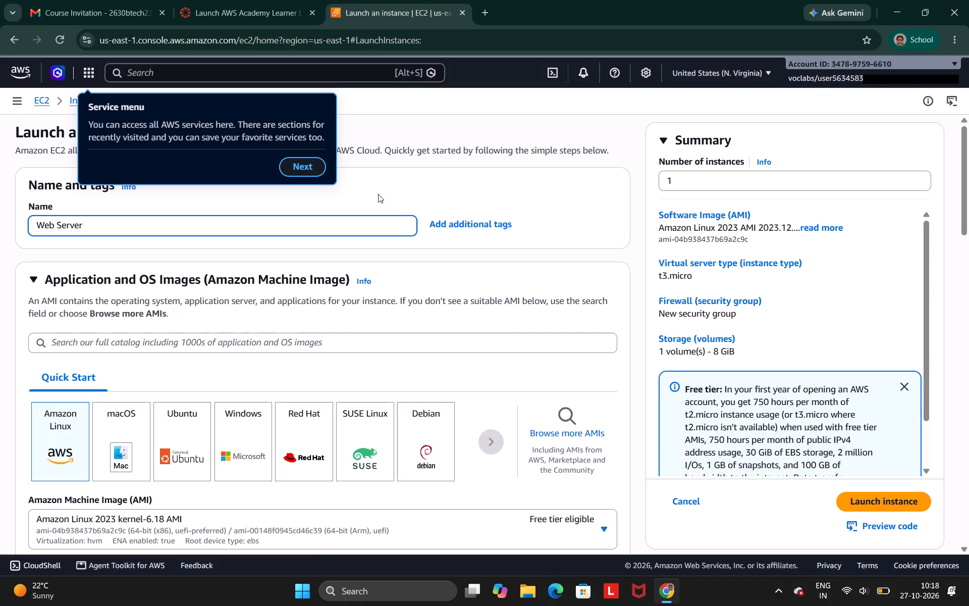
Look through the launch form's machine image, instance type, key pair, network, storage and file system settings.
scroll(338, 292, "down", 4)
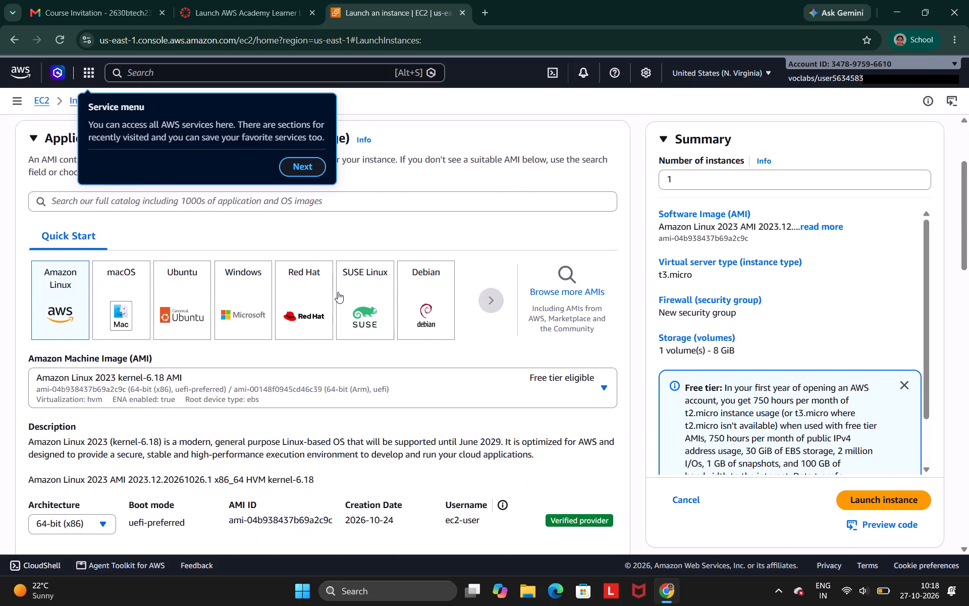
scroll(338, 292, "down", 4)
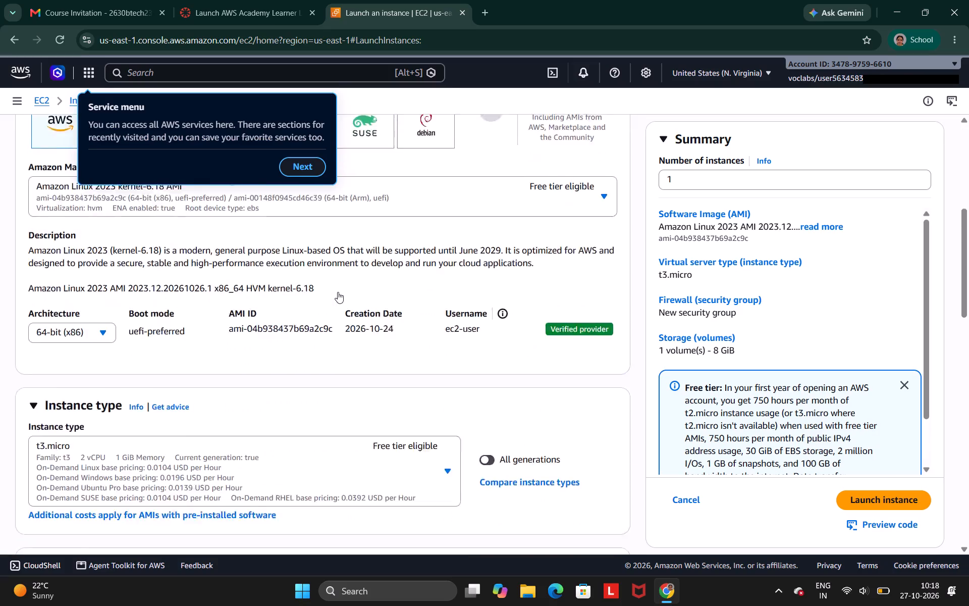
scroll(338, 292, "down", 3)
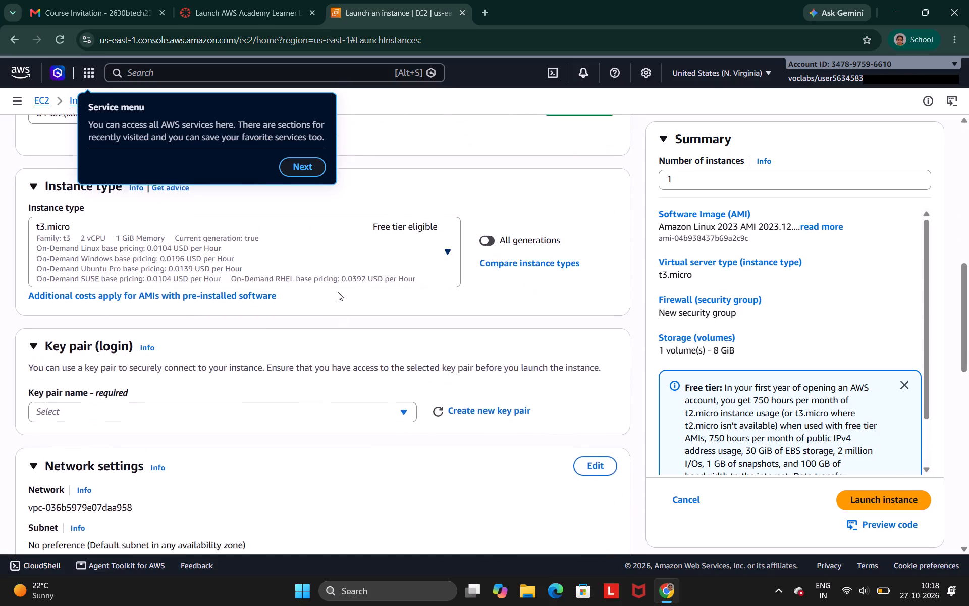
scroll(338, 292, "down", 4)
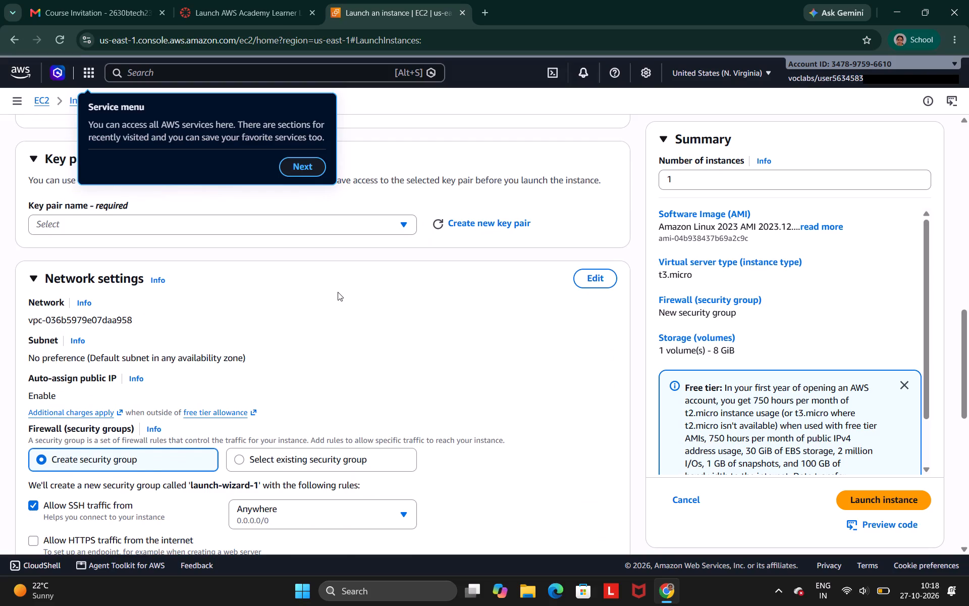
scroll(338, 292, "down", 3)
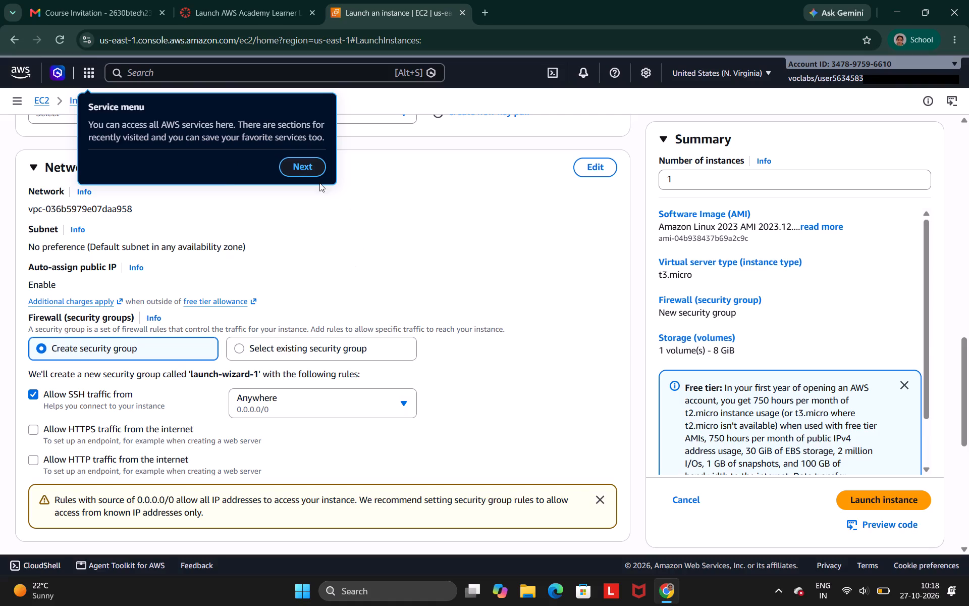
scroll(330, 278, "up", 5)
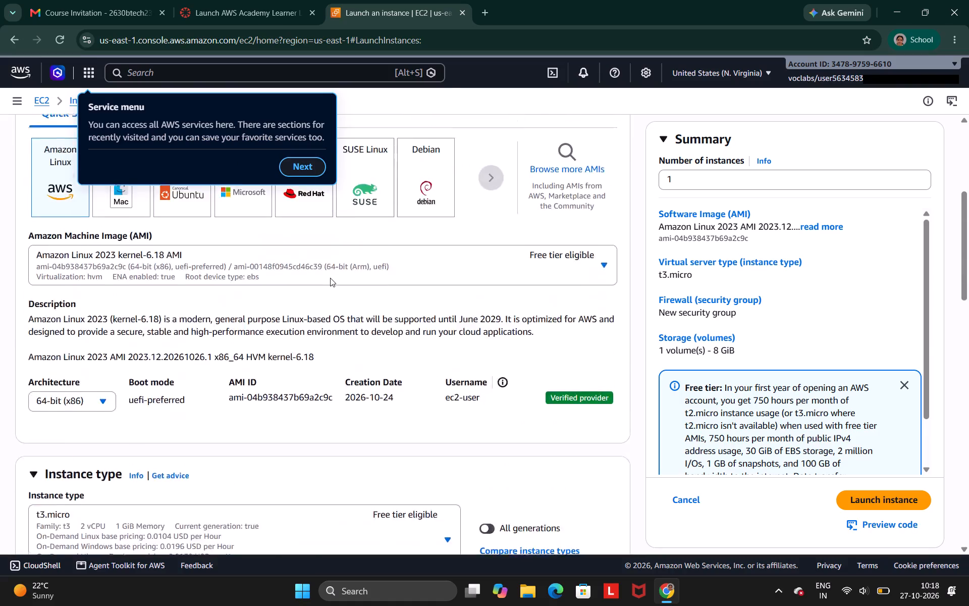
scroll(330, 278, "up", 6)
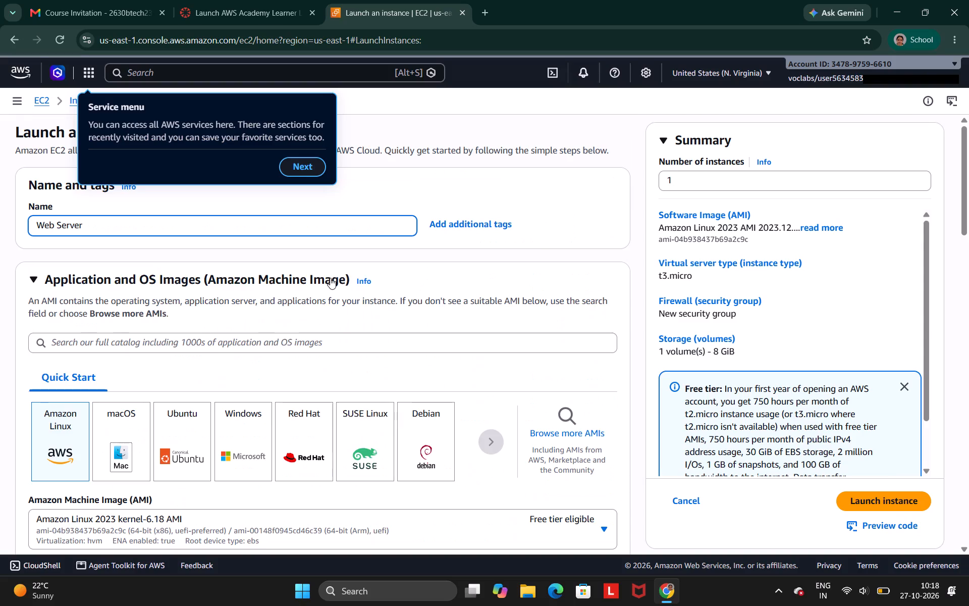
scroll(330, 278, "down", 6)
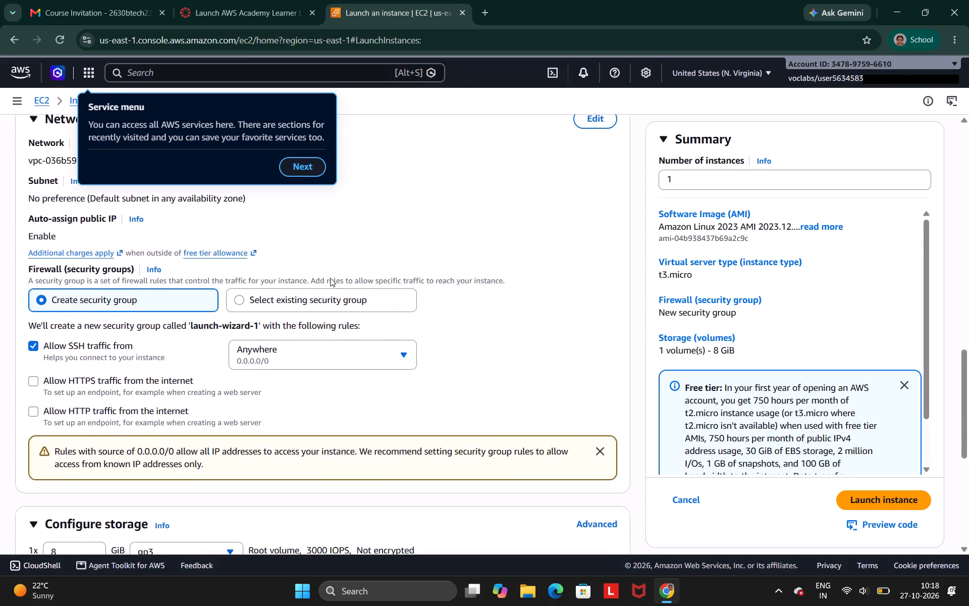
scroll(330, 278, "down", 4)
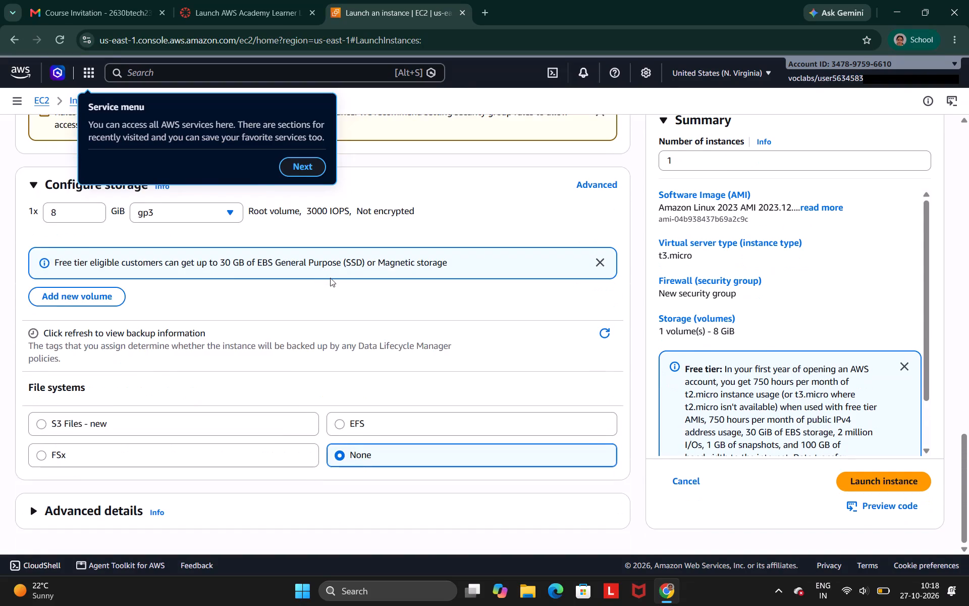
scroll(330, 278, "up", 5)
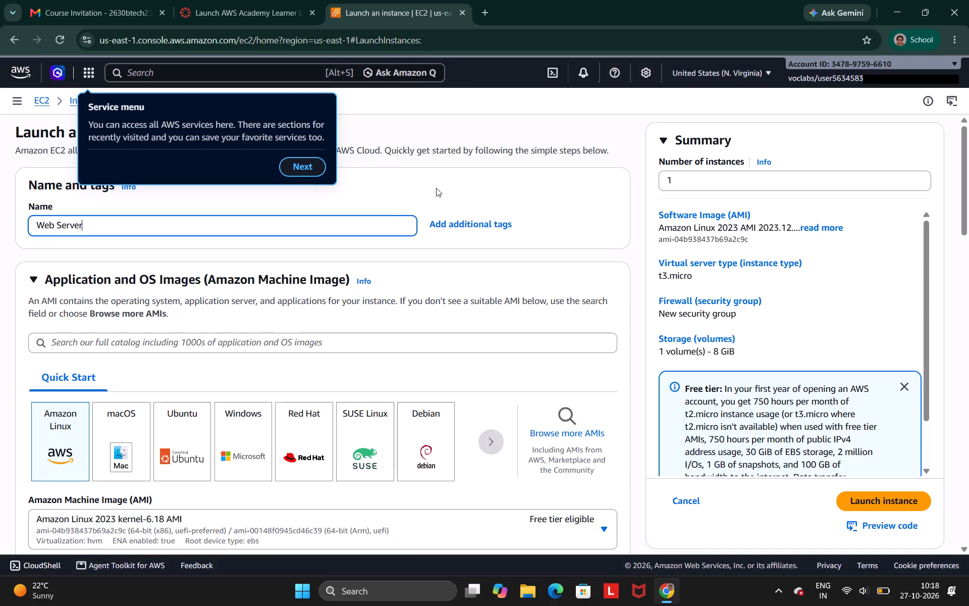
Set the instance's key pair to Proceed without a key pair (Not recommended).
scroll(436, 188, "down", 10)
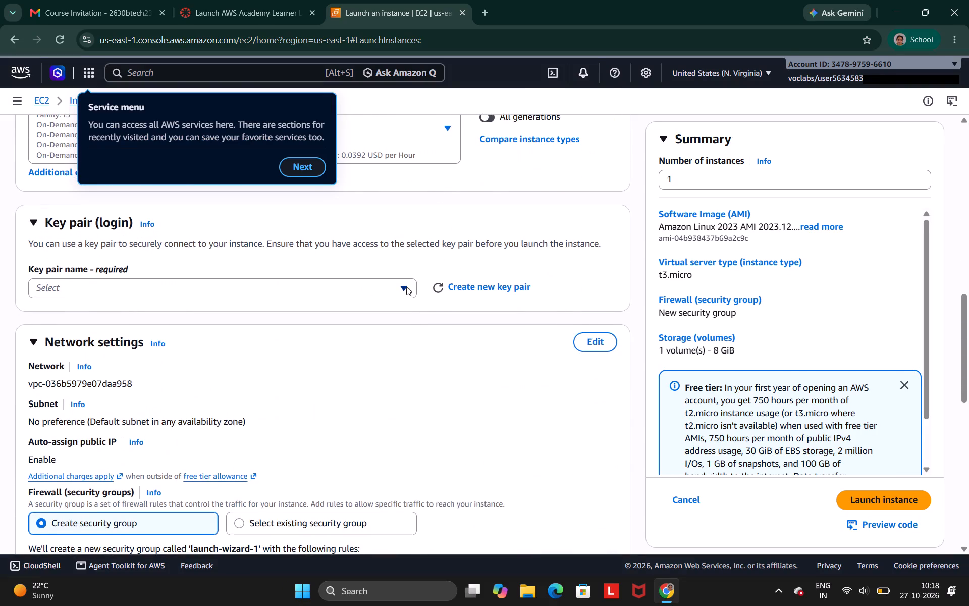
left_click(400, 286)
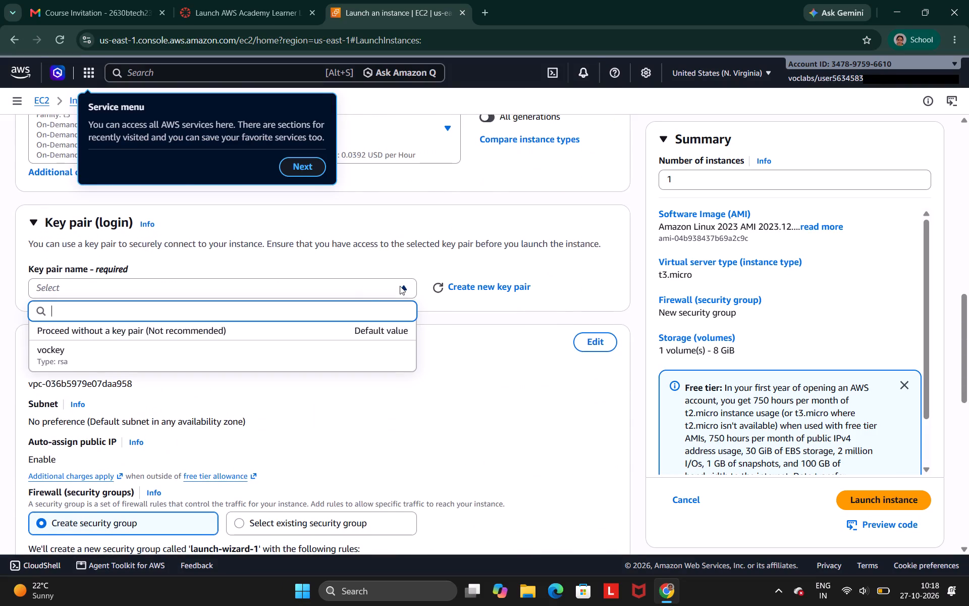
left_click(241, 334)
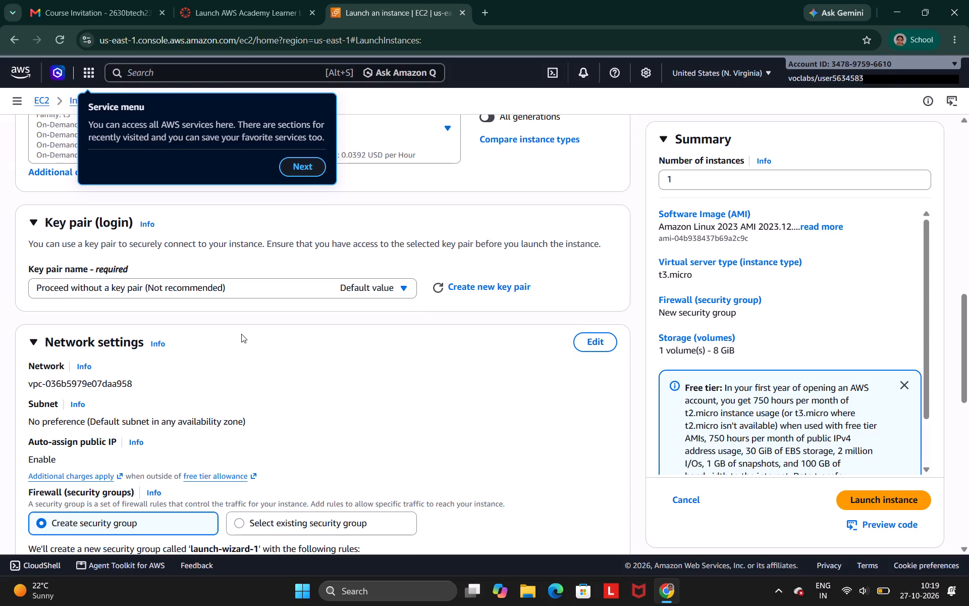
Review the whole instance configuration, from name and machine image to network, firewall and storage settings, before launching.
scroll(241, 334, "down", 1)
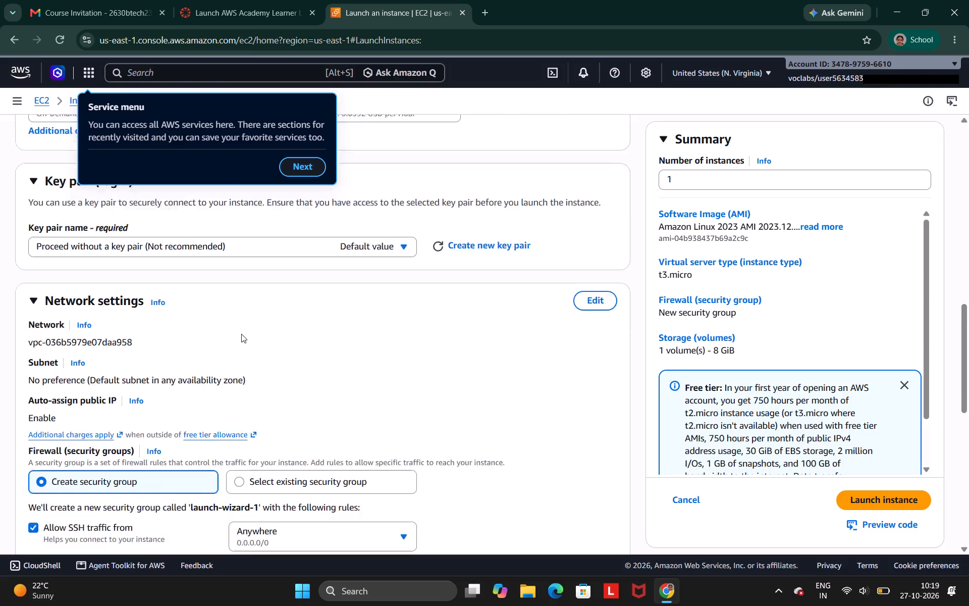
scroll(241, 334, "down", 2)
scroll(241, 334, "up", 5)
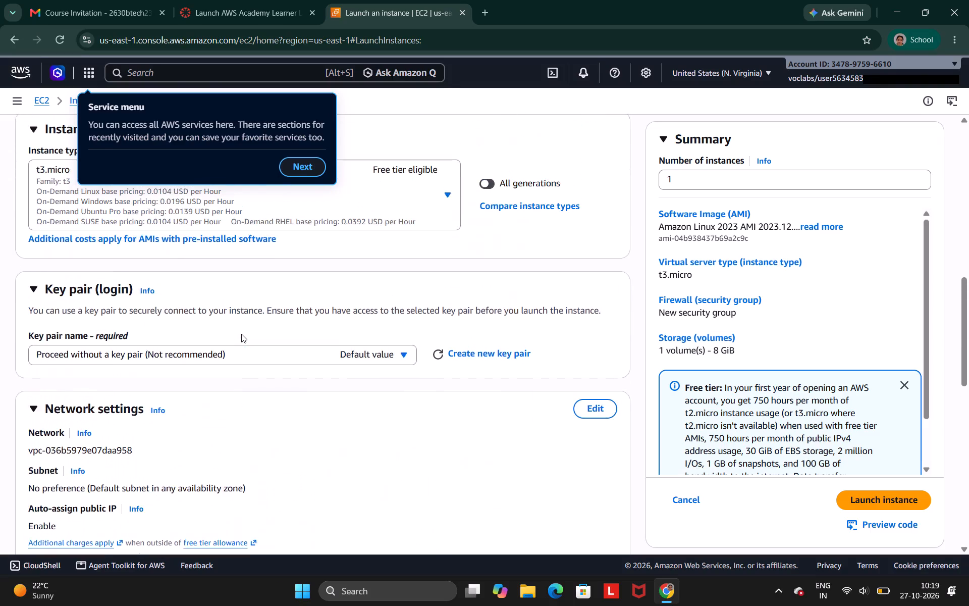
scroll(241, 334, "up", 7)
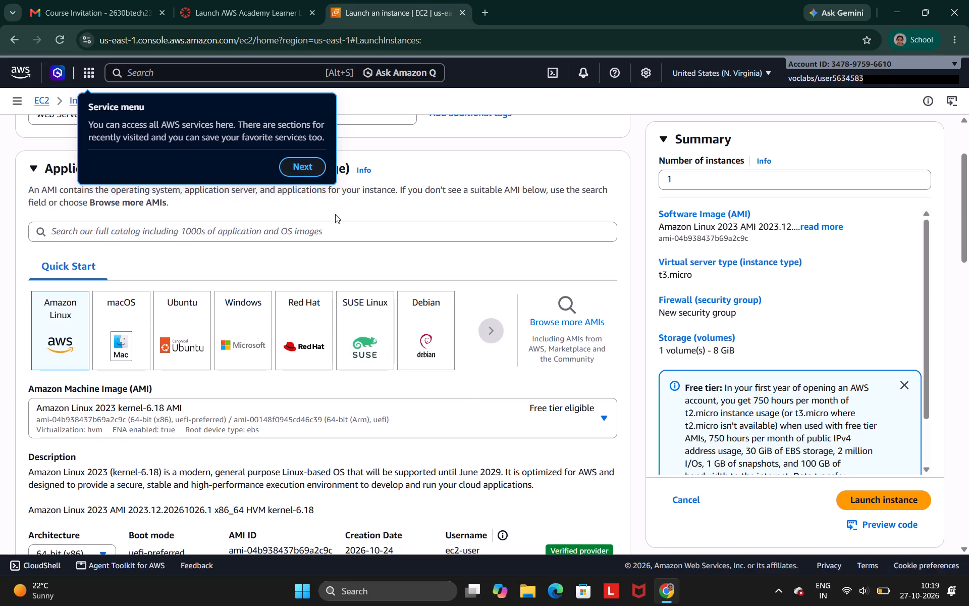
left_click(352, 228)
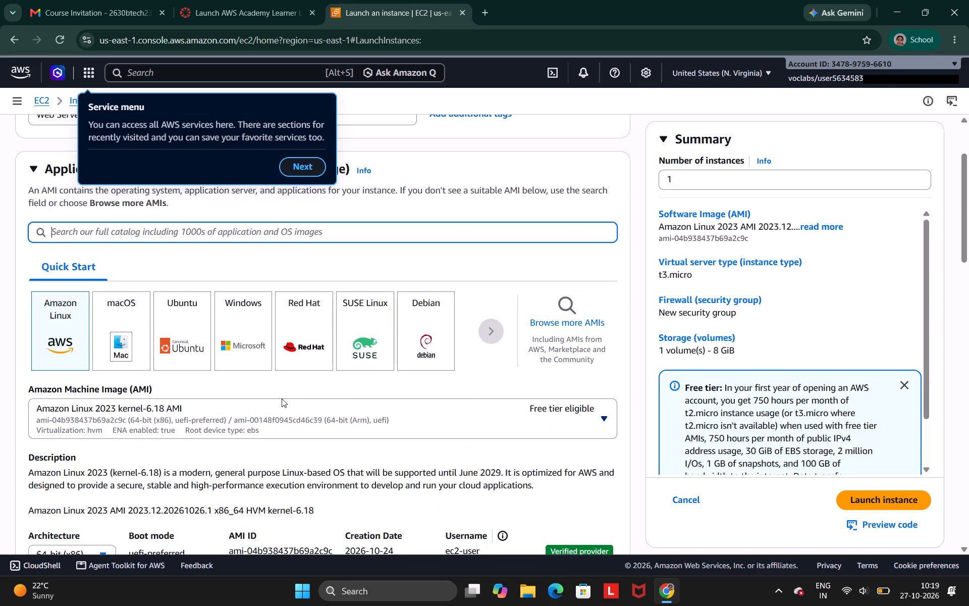
scroll(282, 398, "down", 8)
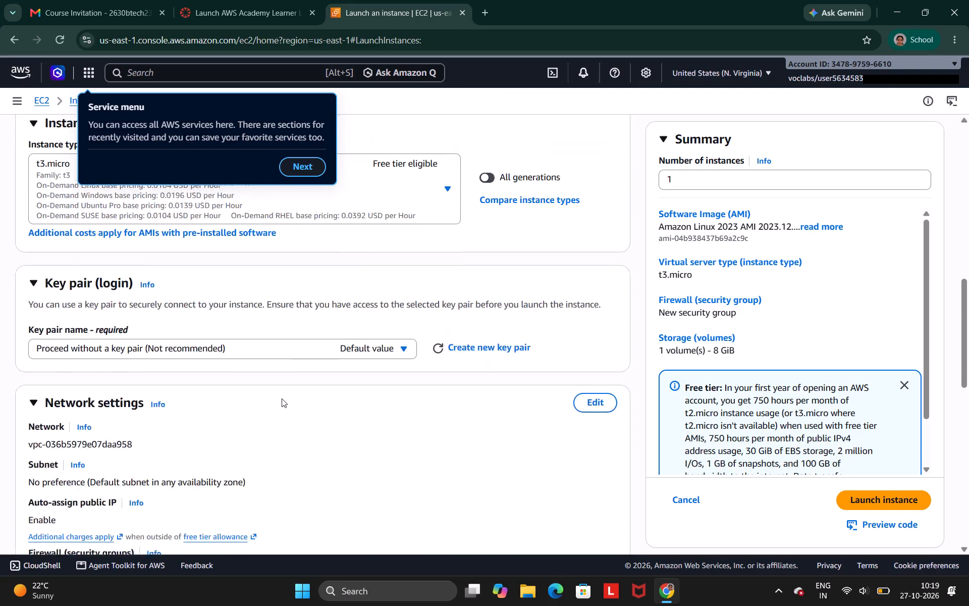
scroll(282, 398, "down", 4)
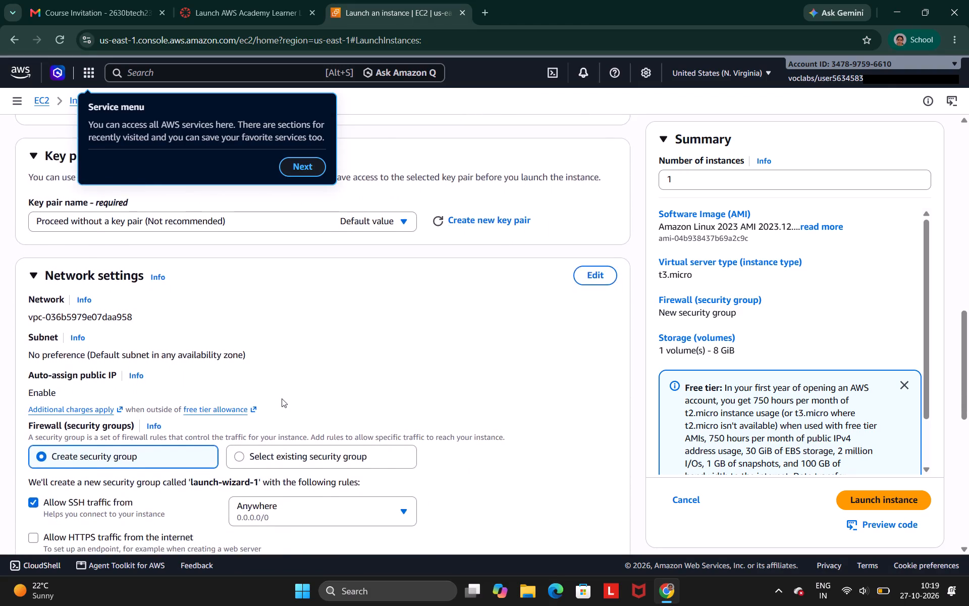
scroll(282, 398, "down", 6)
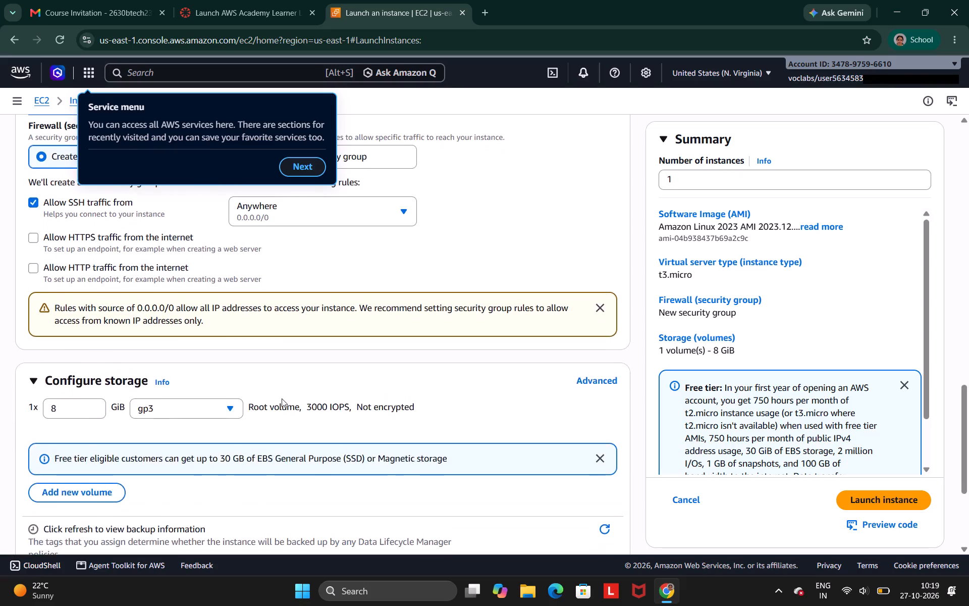
scroll(282, 398, "down", 6)
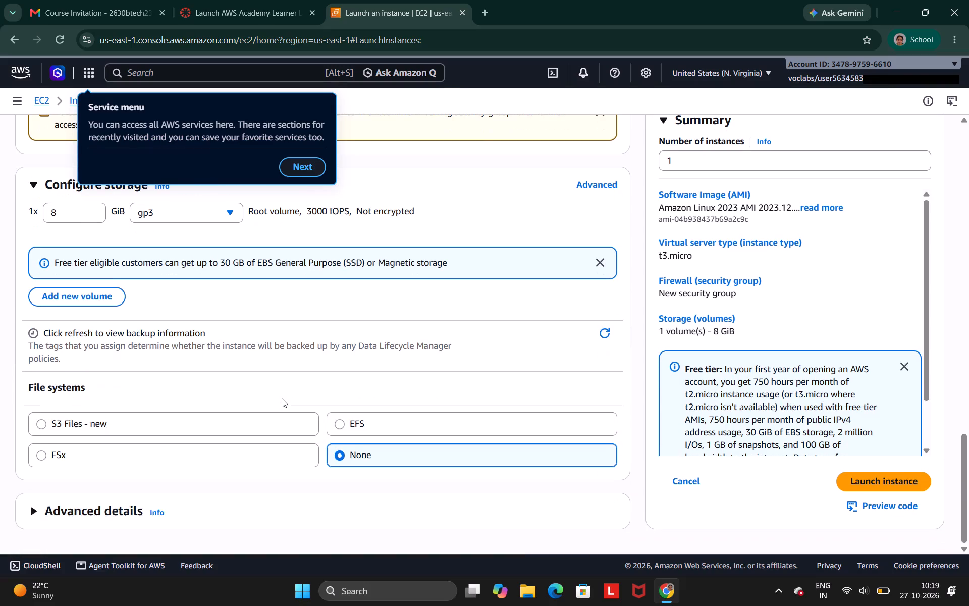
scroll(282, 398, "down", 5)
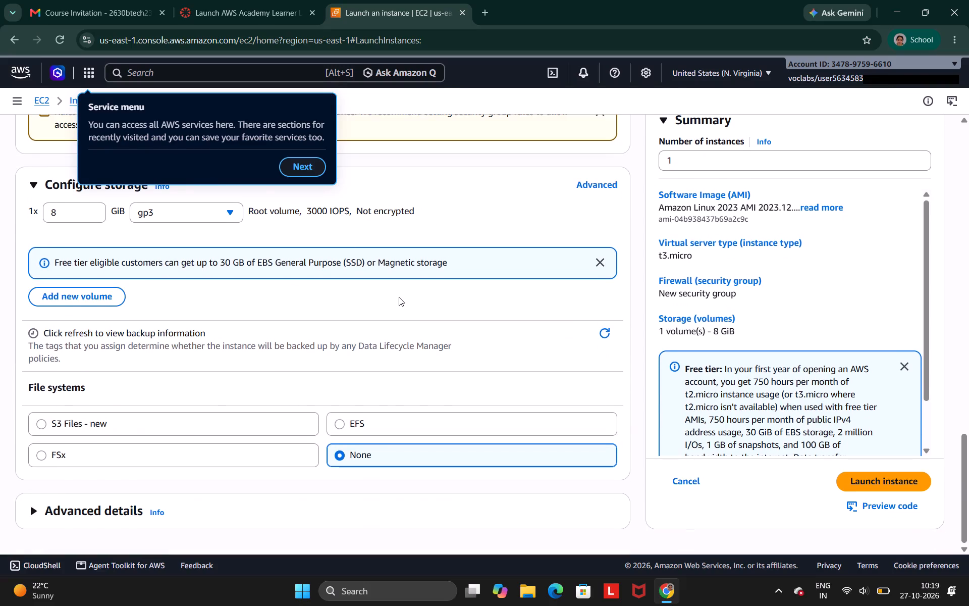
scroll(399, 297, "up", 10)
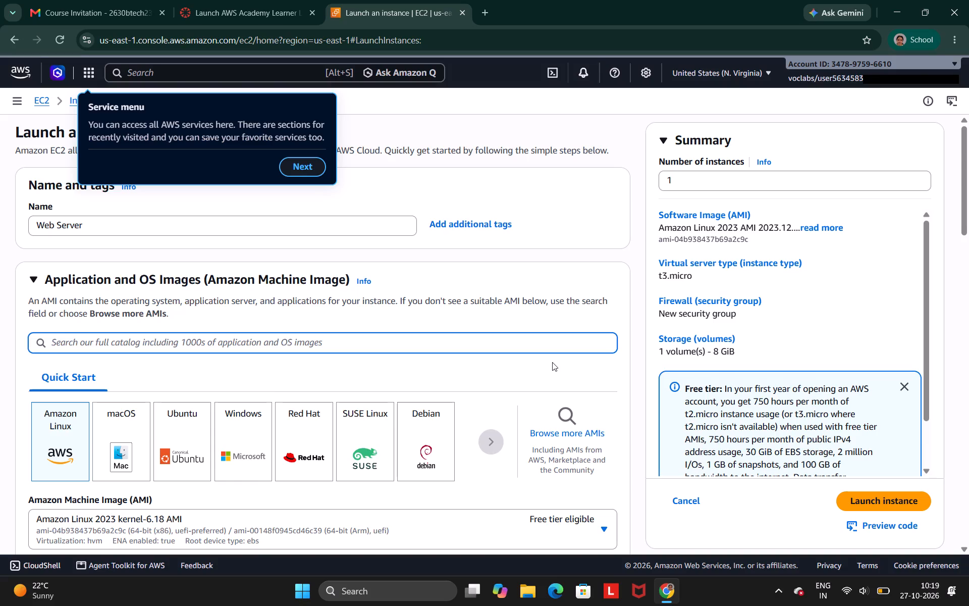
scroll(552, 362, "down", 7)
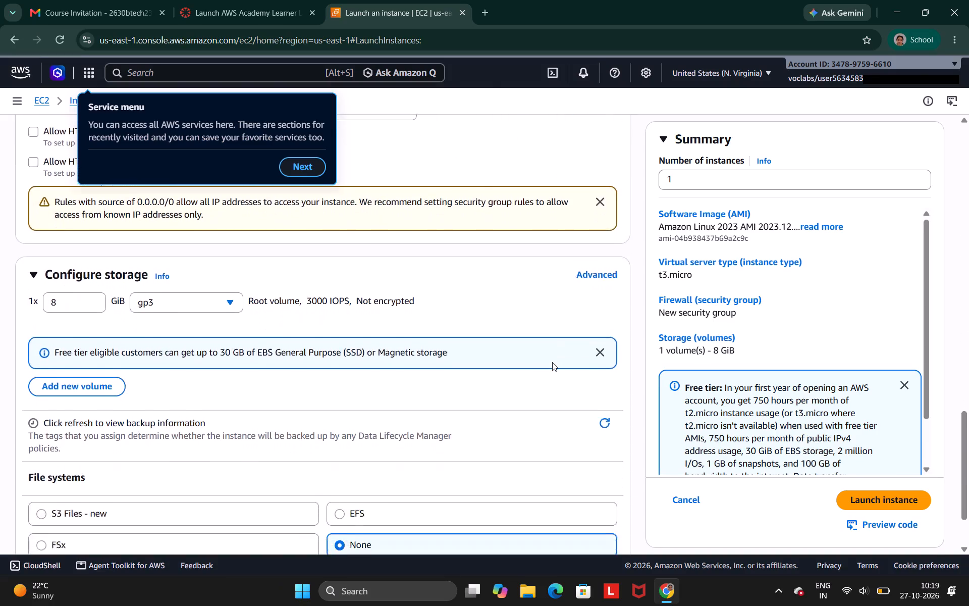
scroll(552, 362, "down", 2)
scroll(552, 362, "up", 4)
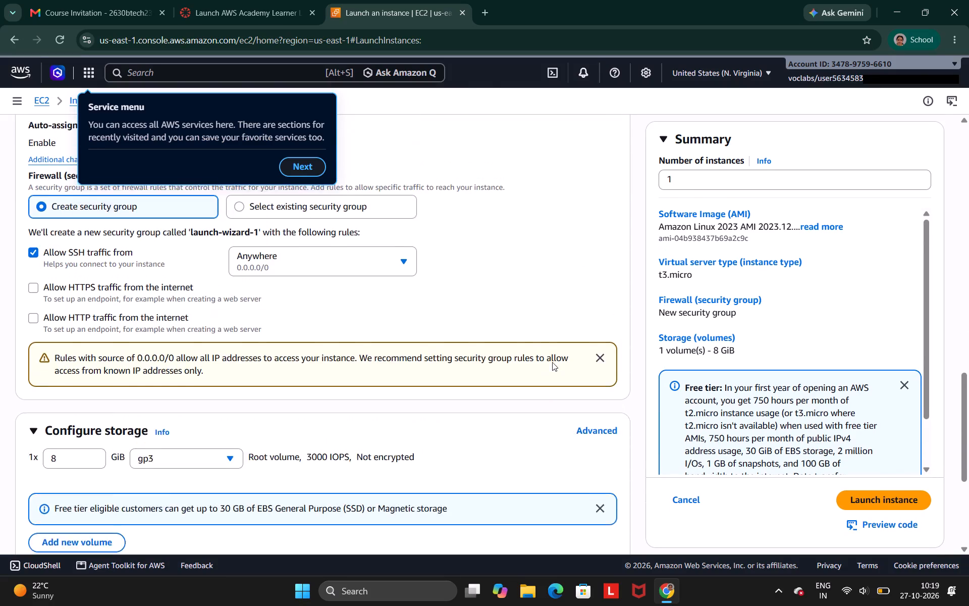
scroll(552, 362, "up", 6)
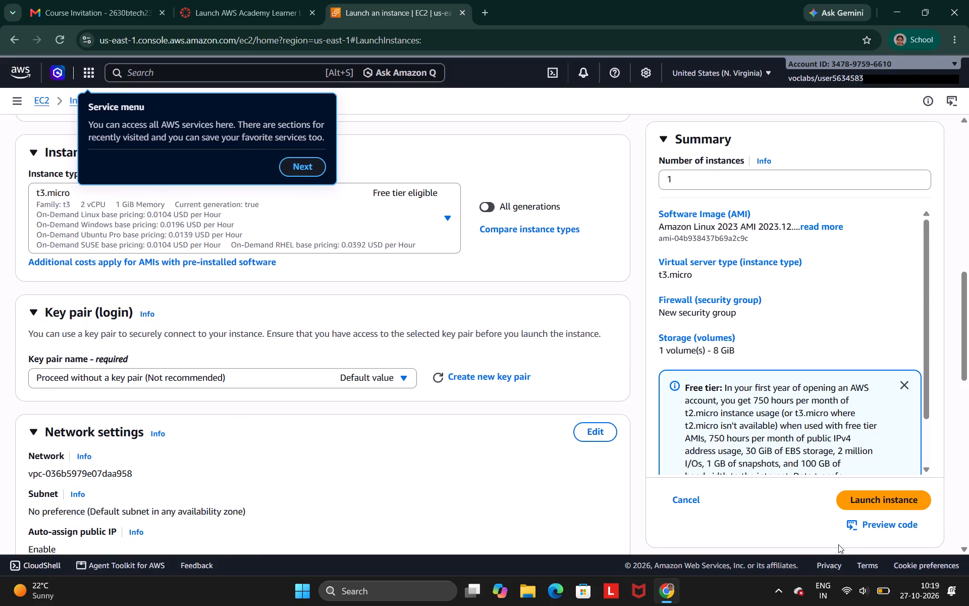
Launch the configured Web Server instance.
left_click(876, 502)
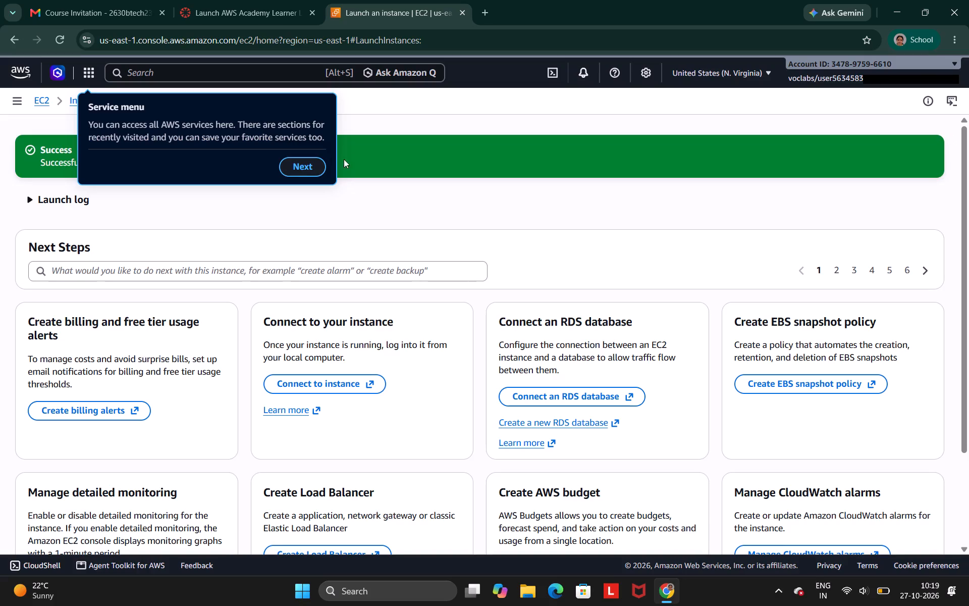
Go through the console's introductory tour tips and close the tour.
left_click(303, 164)
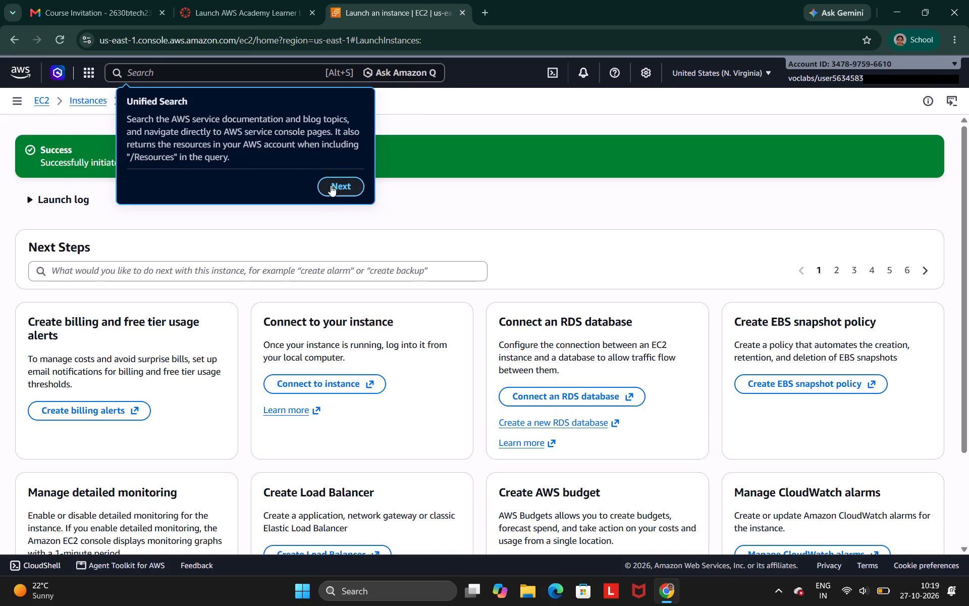
left_click(342, 188)
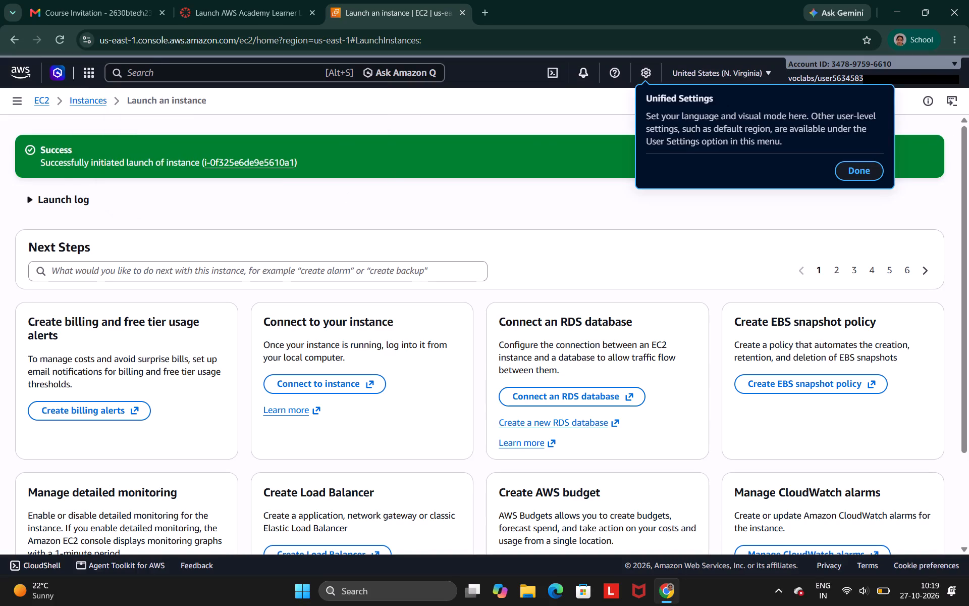
left_click(859, 165)
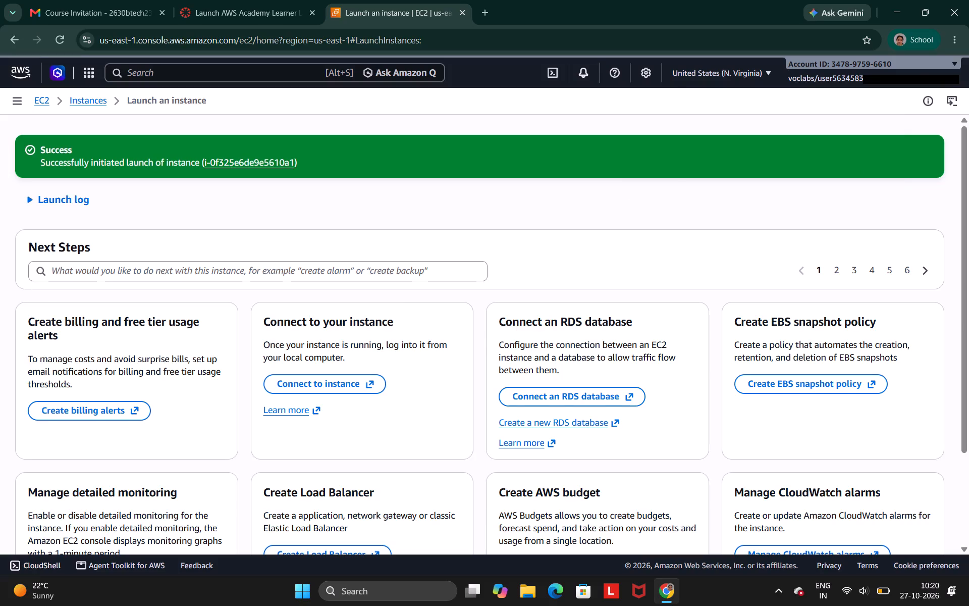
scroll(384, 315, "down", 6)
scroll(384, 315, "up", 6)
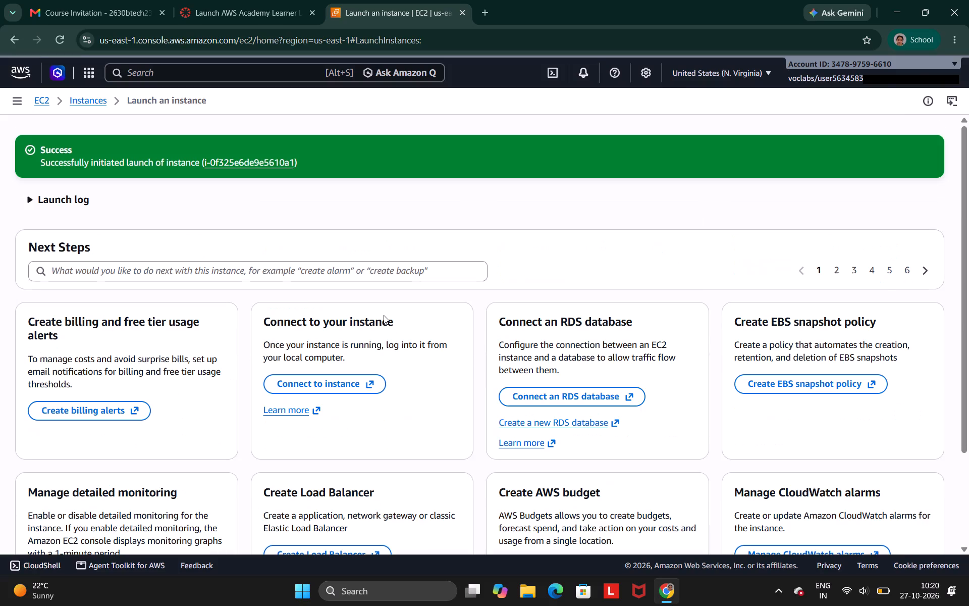
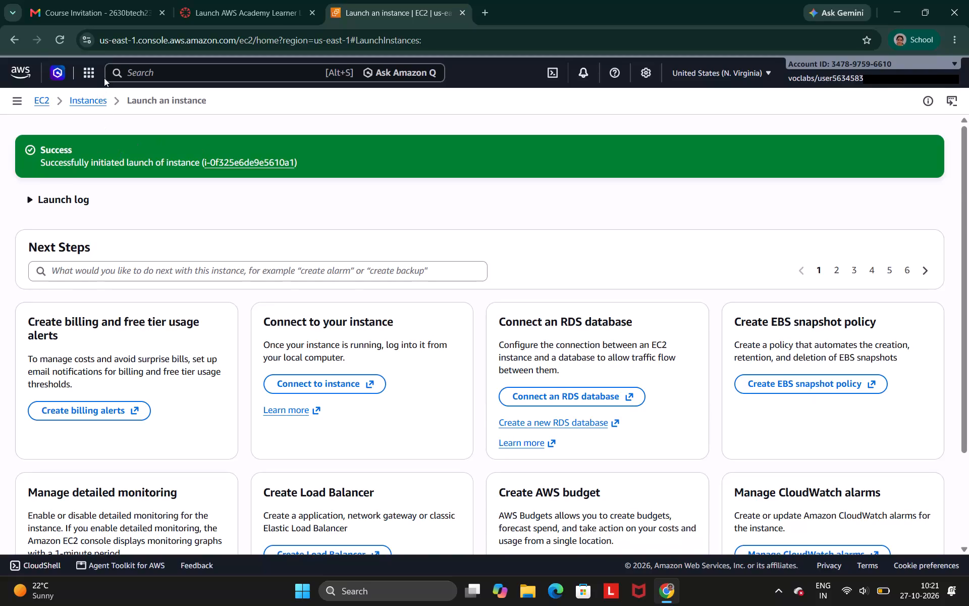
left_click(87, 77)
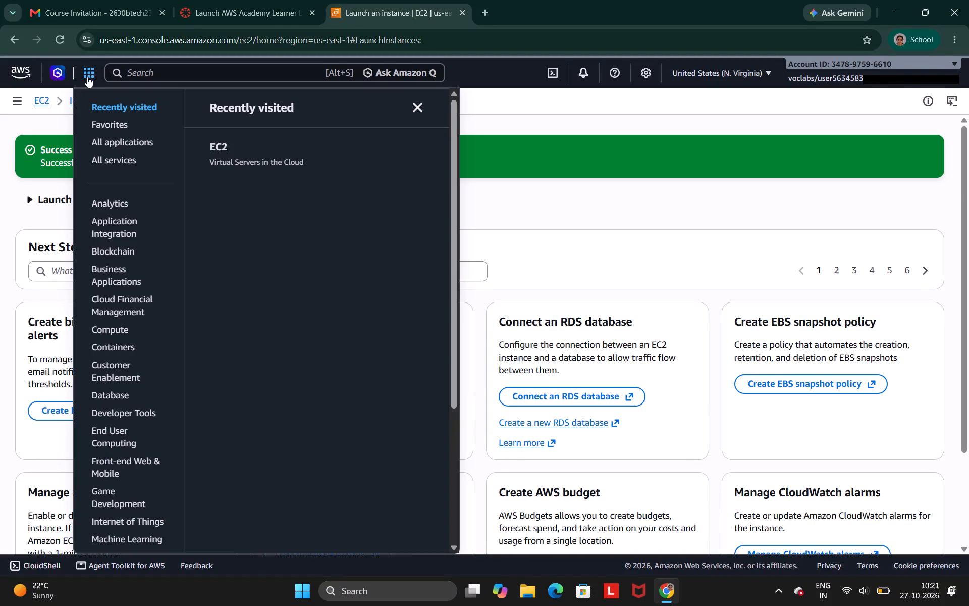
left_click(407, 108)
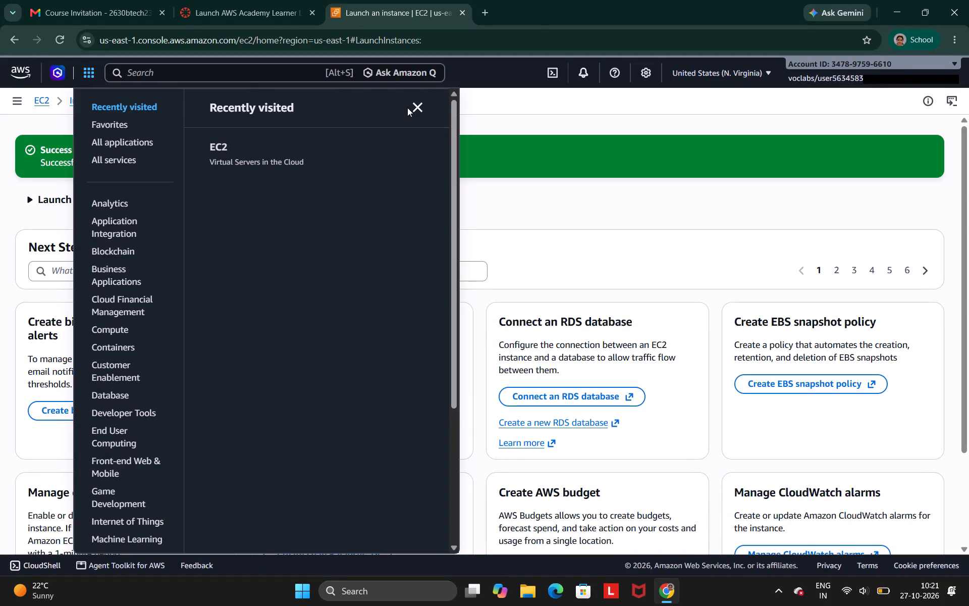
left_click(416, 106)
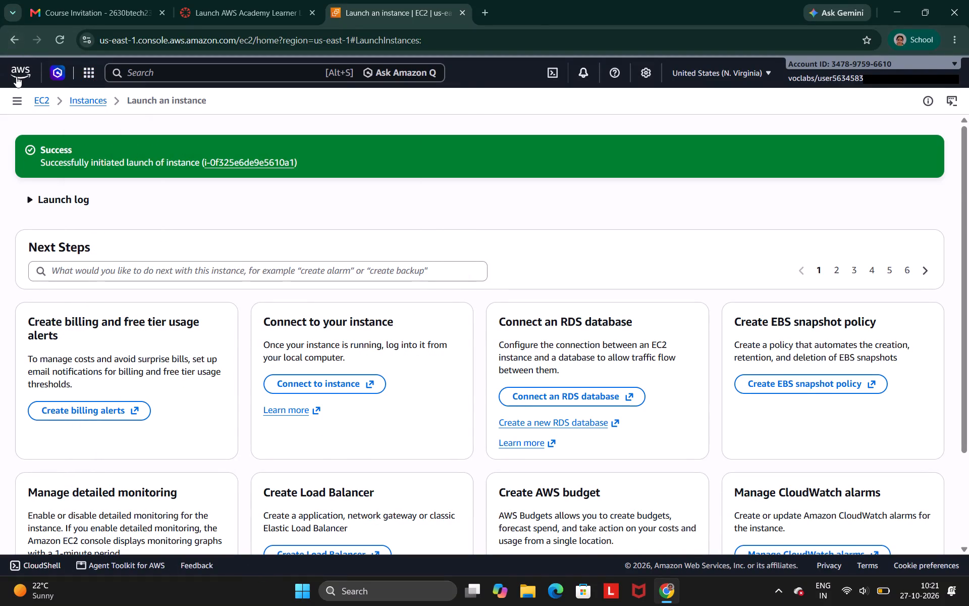
Go from the instance launch confirmation to the AWS Console Home page.
left_click(16, 76)
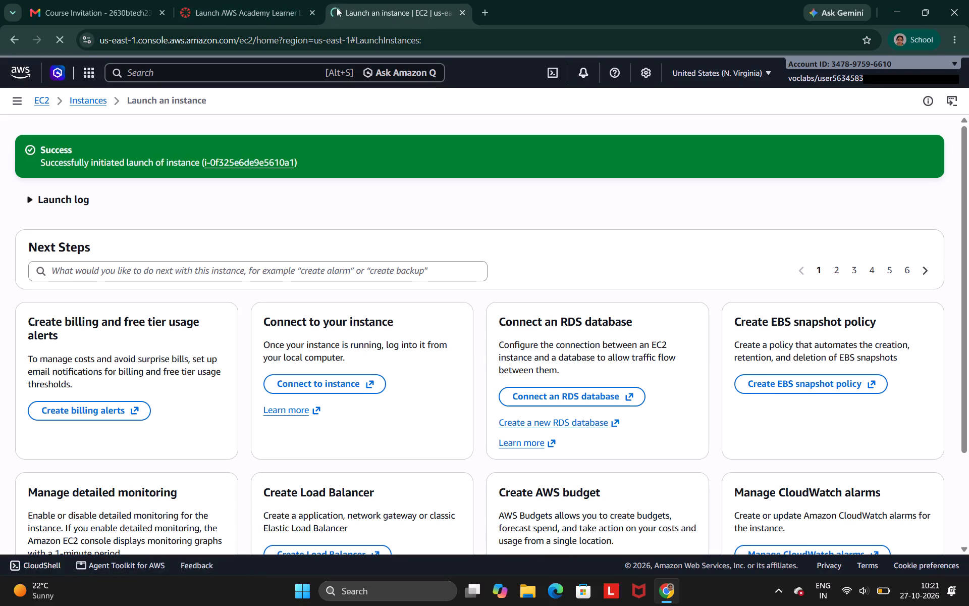
Switch back to the Launch AWS Academy Learner Lab page and put the cursor in its terminal.
left_click(224, 26)
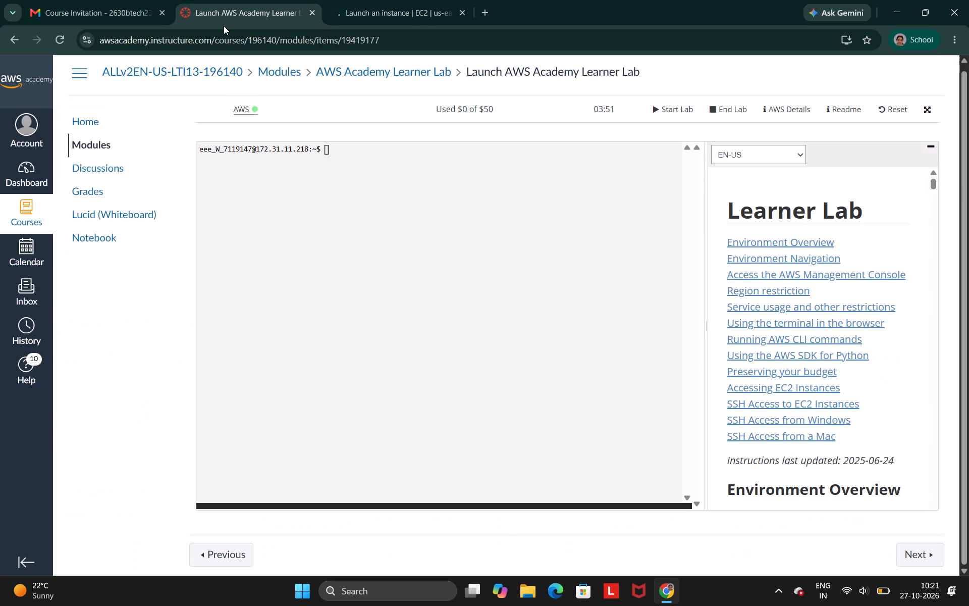
left_click(338, 149)
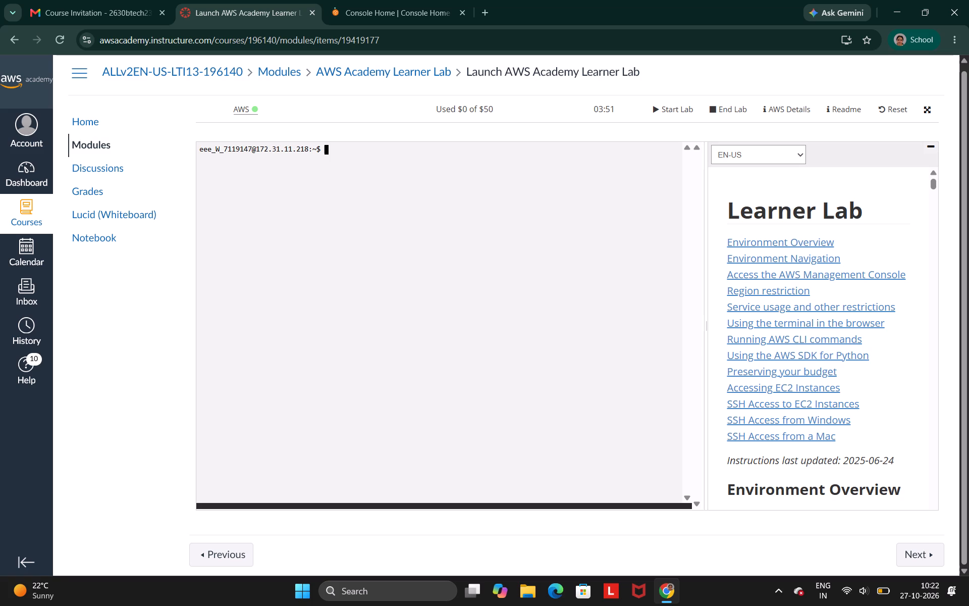
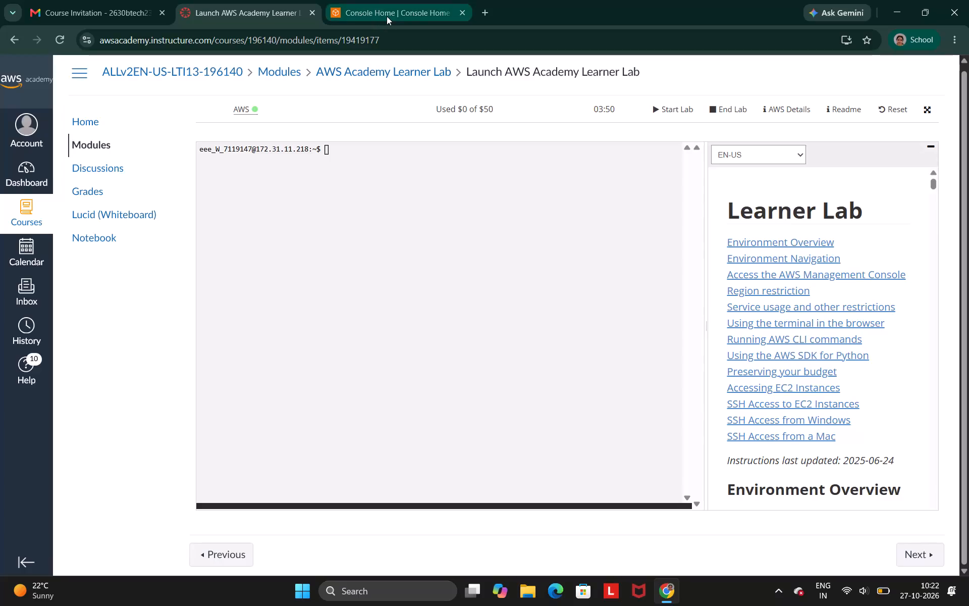
Switch to the AWS Console Home page and open the recently visited EC2 service.
left_click(388, 12)
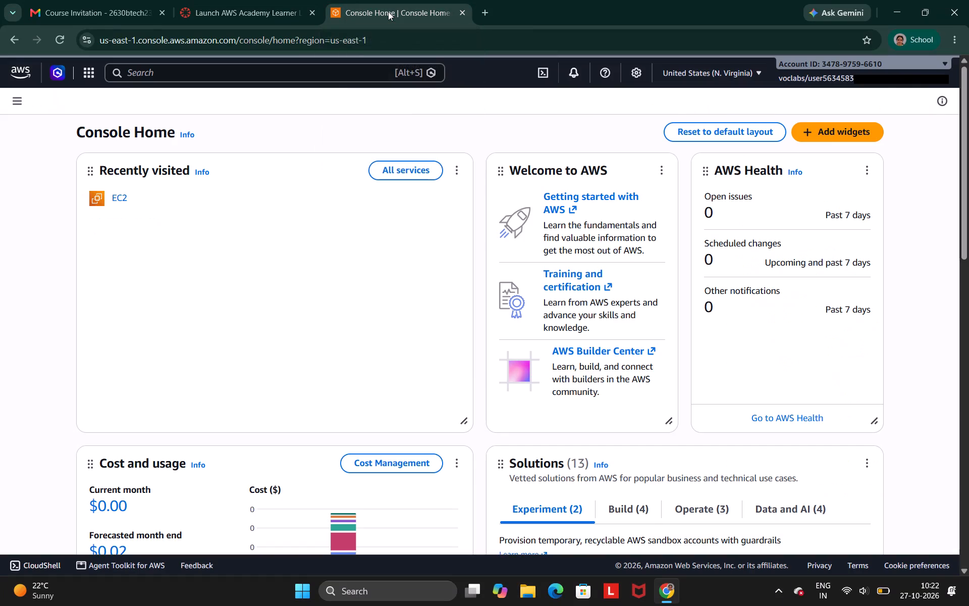
scroll(370, 246, "down", 5)
scroll(370, 246, "up", 4)
left_click(408, 10)
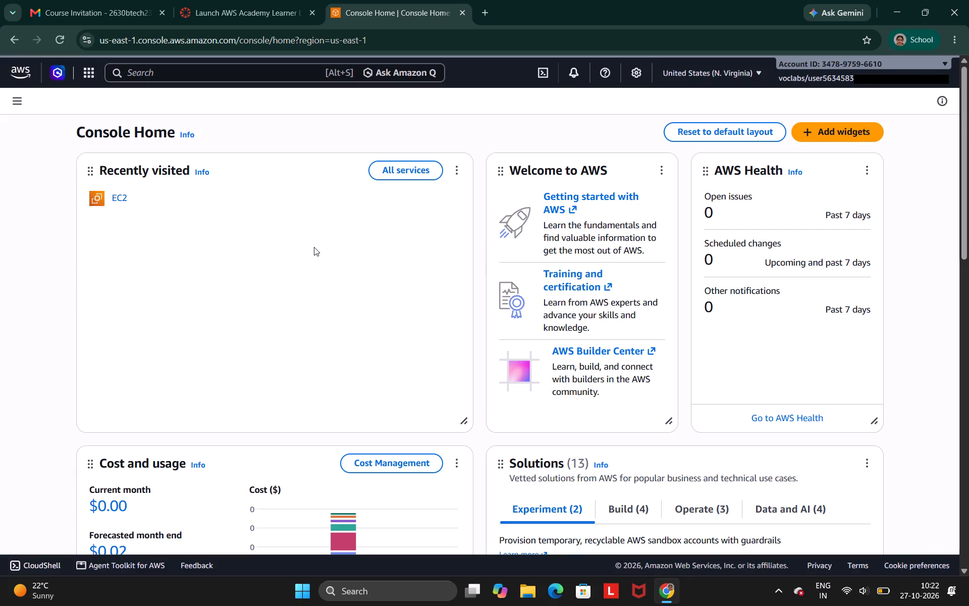
scroll(314, 247, "down", 3)
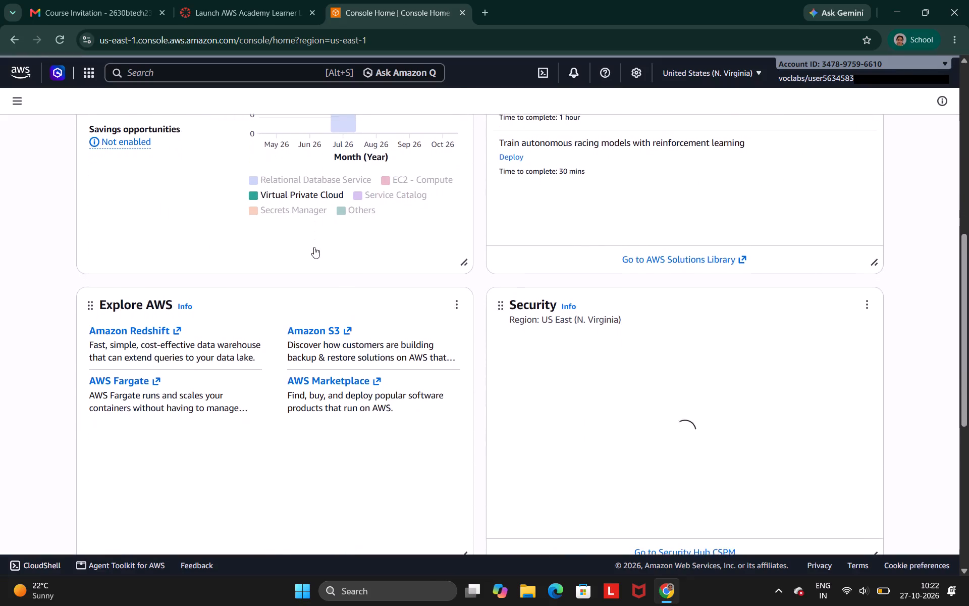
scroll(314, 247, "down", 3)
scroll(314, 247, "up", 7)
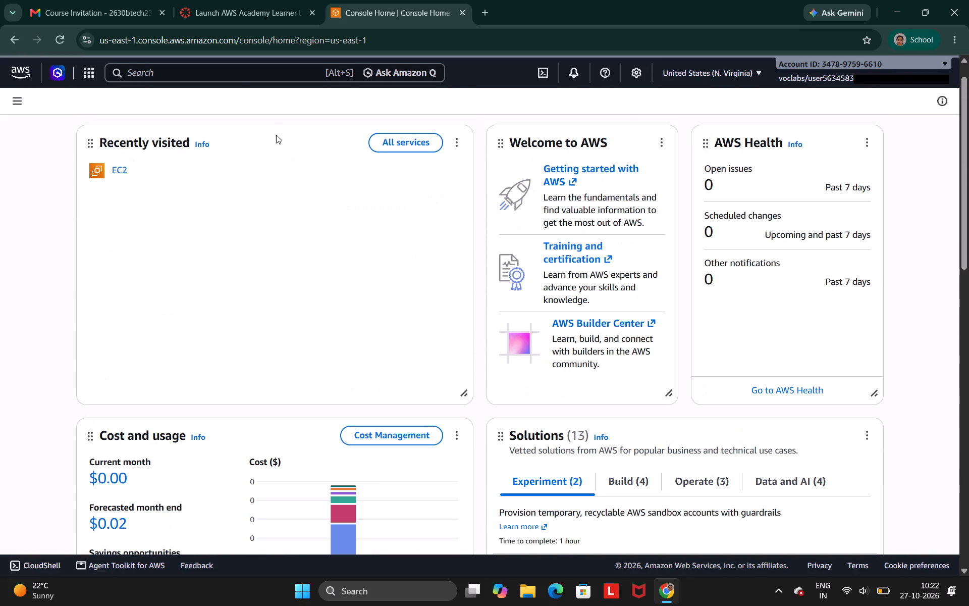
left_click(125, 196)
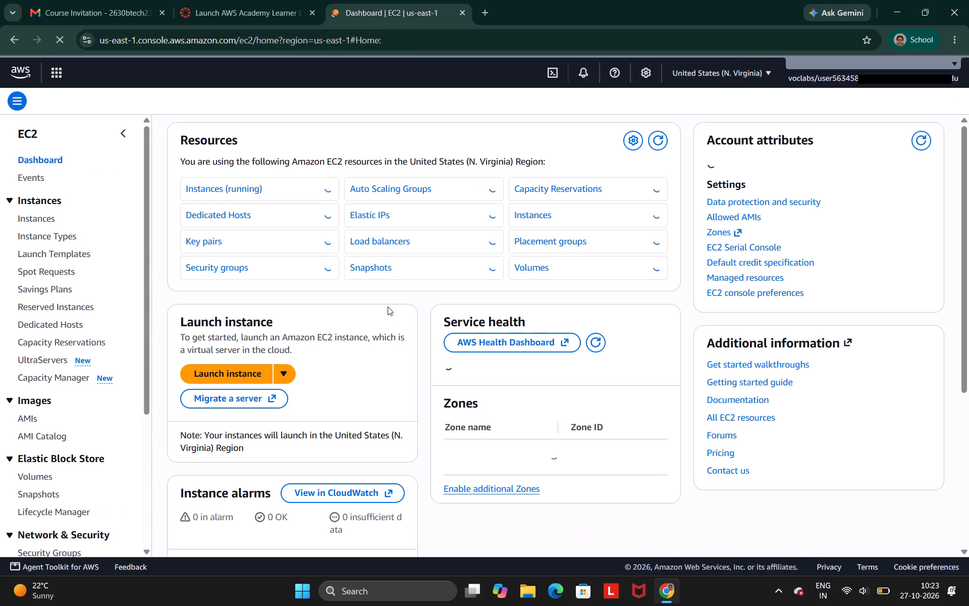
Start a new EC2 instance launch from the dashboard and name the instance Web Server.
scroll(358, 367, "down", 3)
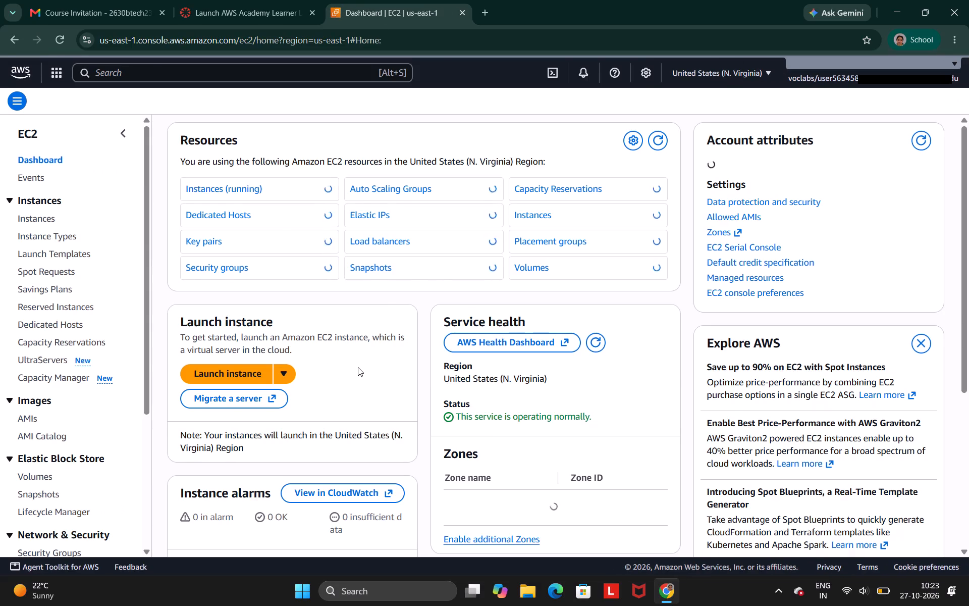
scroll(358, 367, "down", 3)
scroll(358, 367, "up", 6)
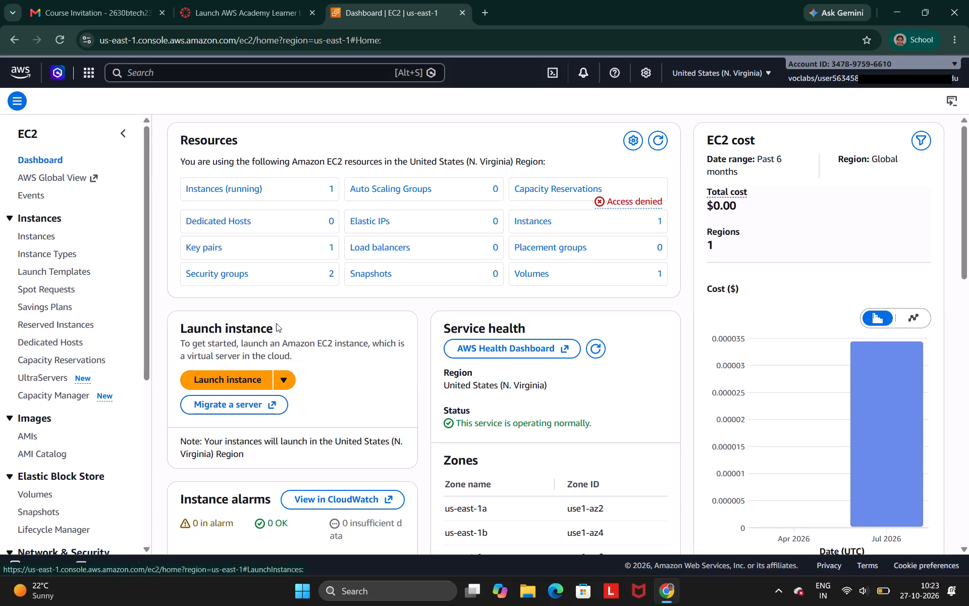
left_click(227, 383)
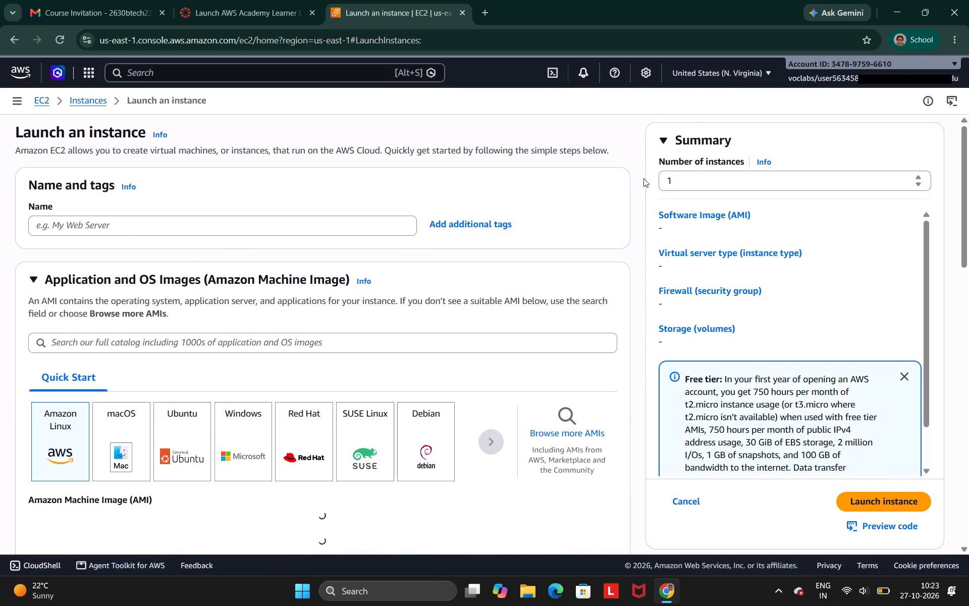
left_click(678, 181)
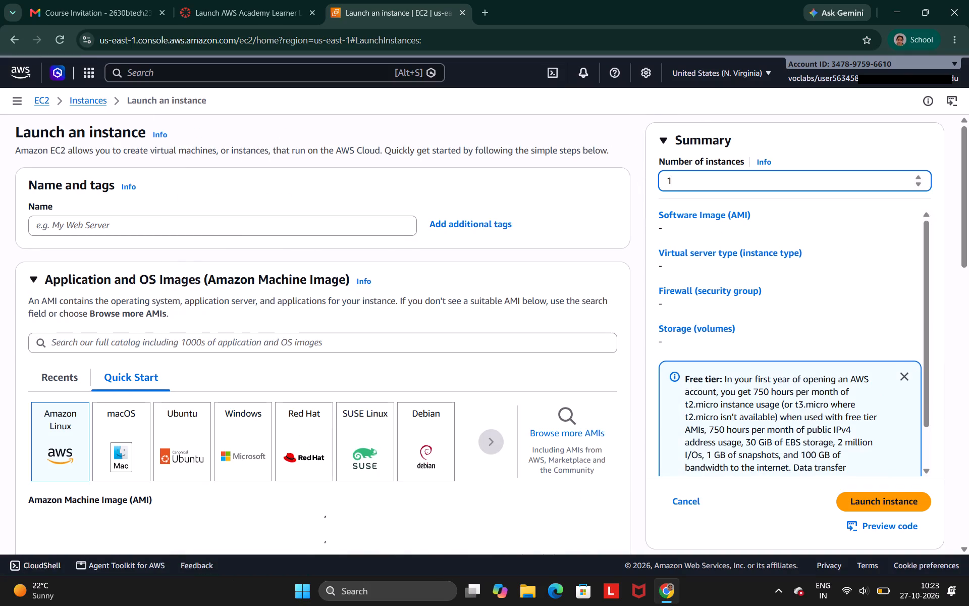
left_click(264, 222)
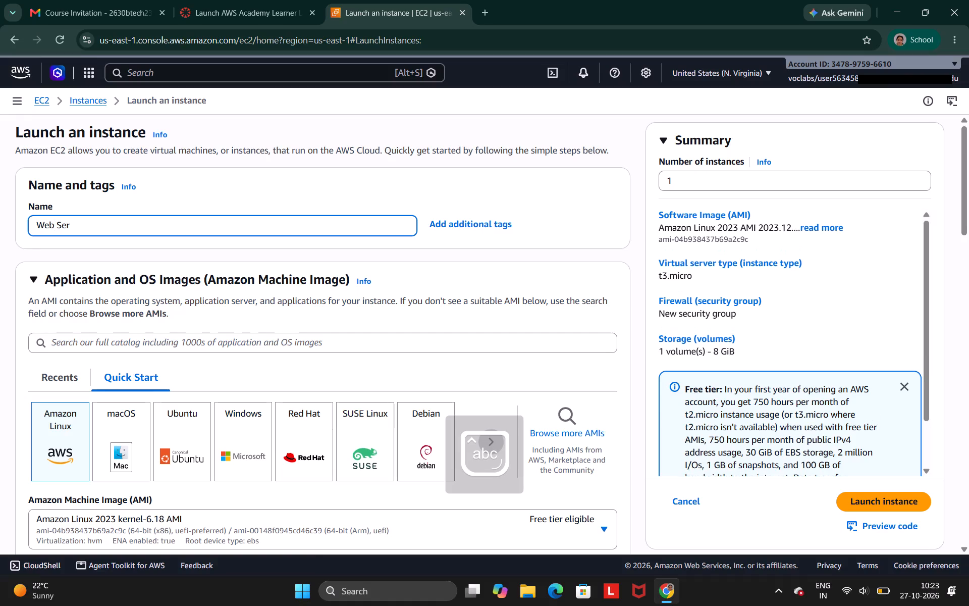
type("ver")
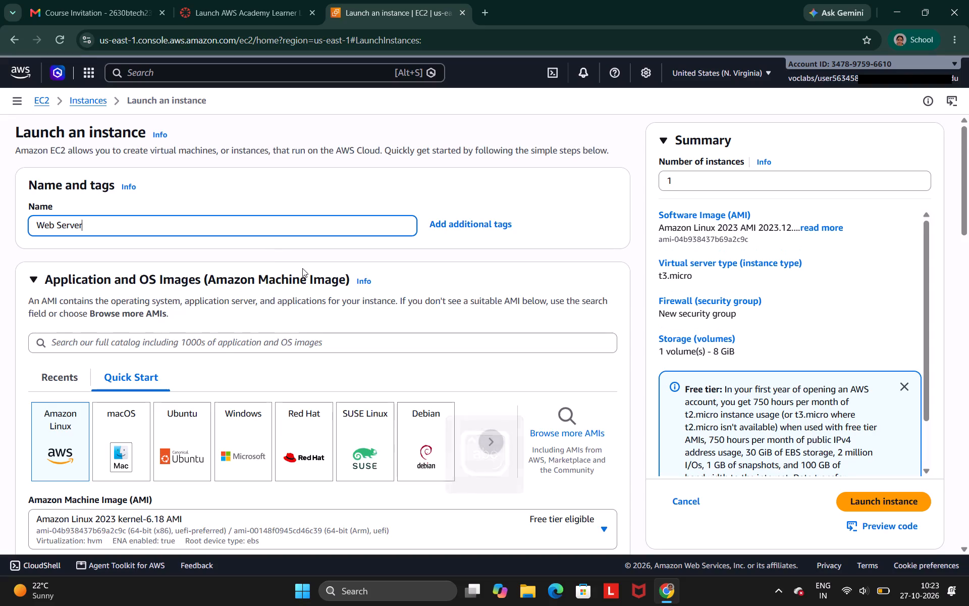
Choose to proceed without a key pair and launch the Web Server instance.
scroll(302, 268, "down", 8)
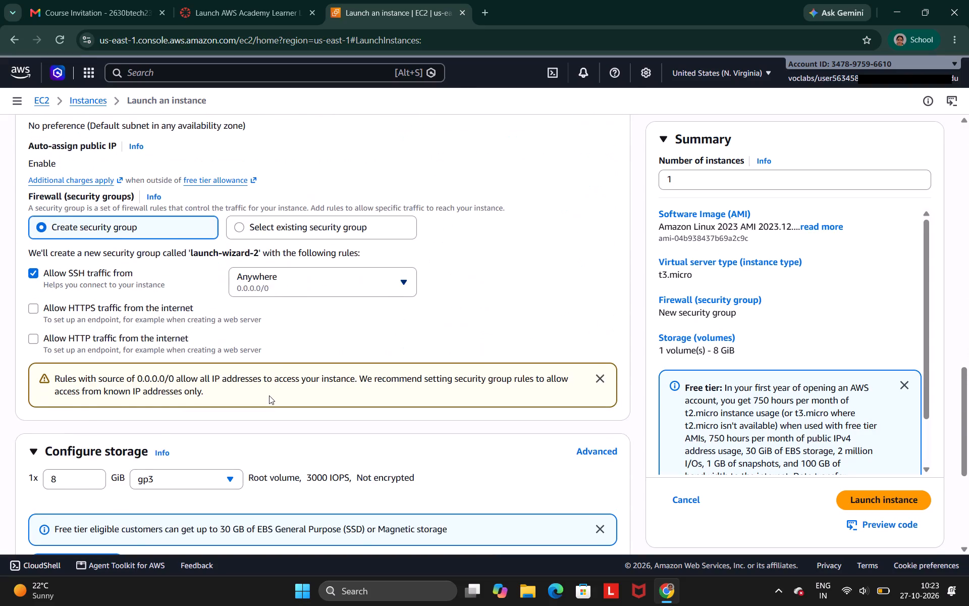
scroll(269, 395, "up", 4)
left_click(405, 202)
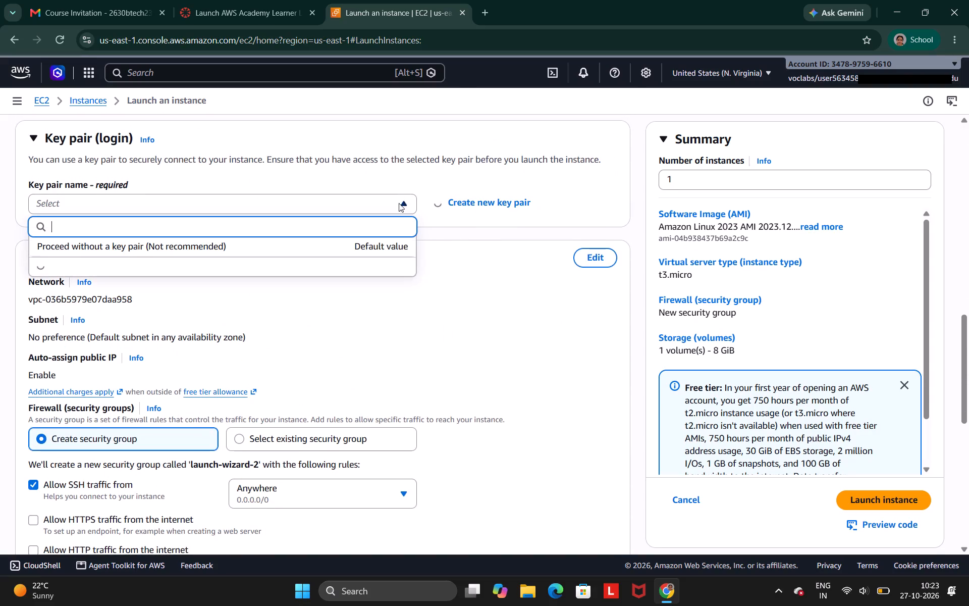
left_click(285, 243)
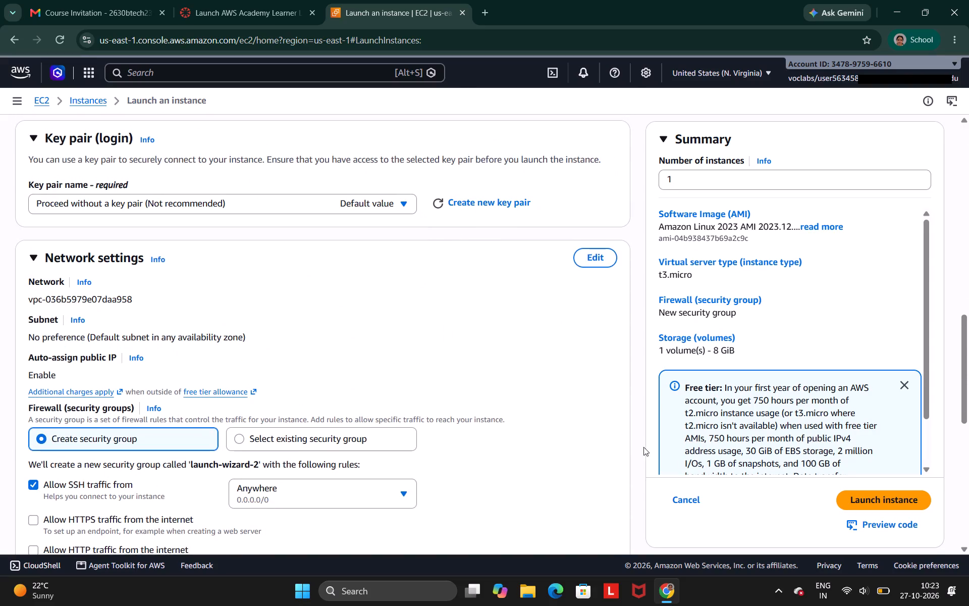
left_click(860, 497)
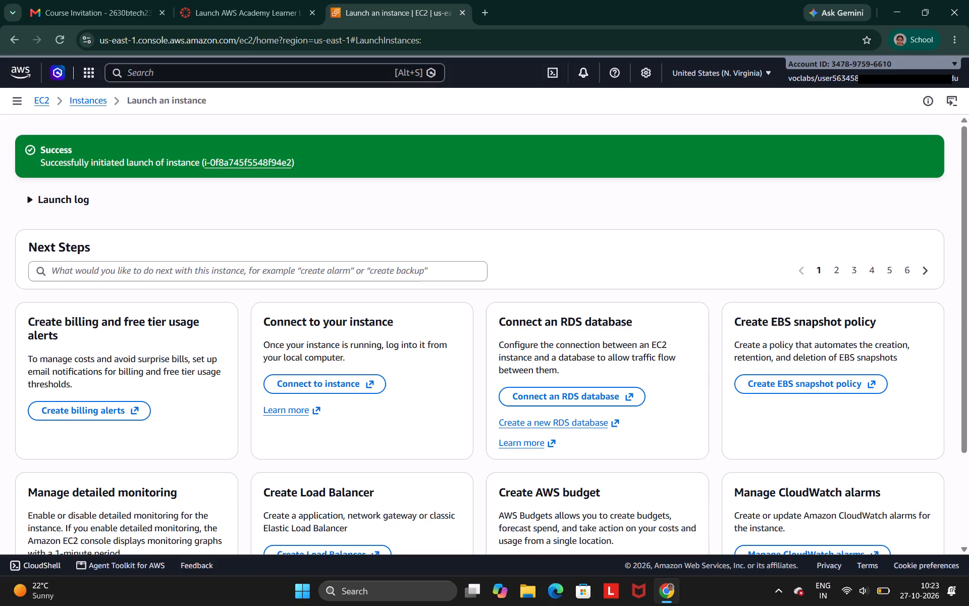
Return to the EC2 dashboard and open the list of running instances.
scroll(860, 497, "down", 1)
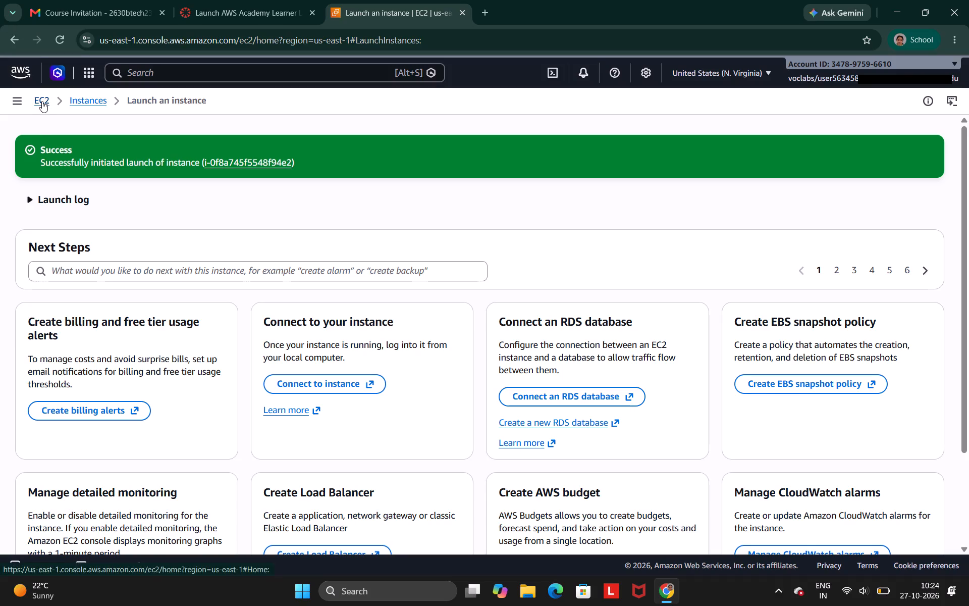
left_click(42, 101)
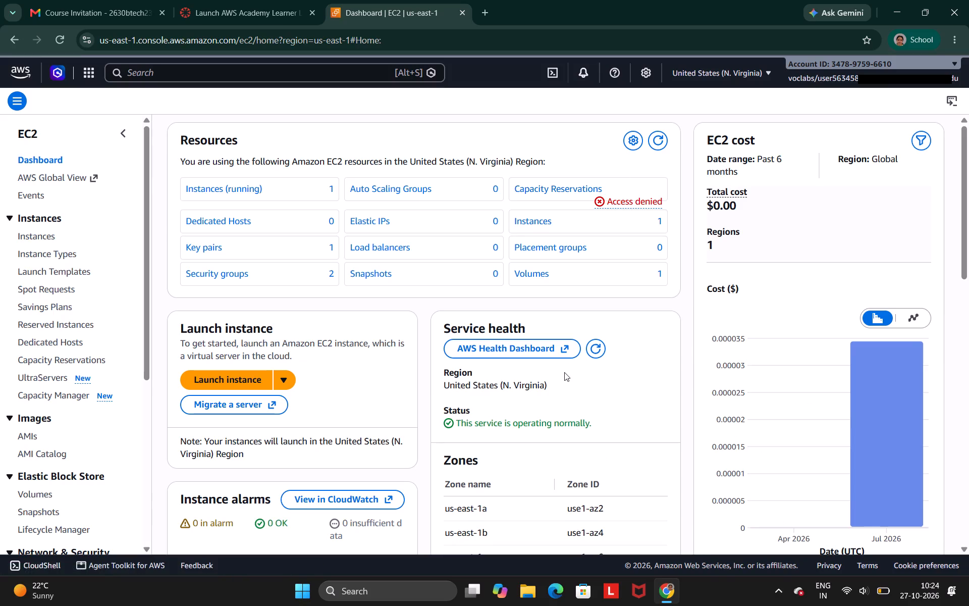
scroll(564, 372, "up", 2)
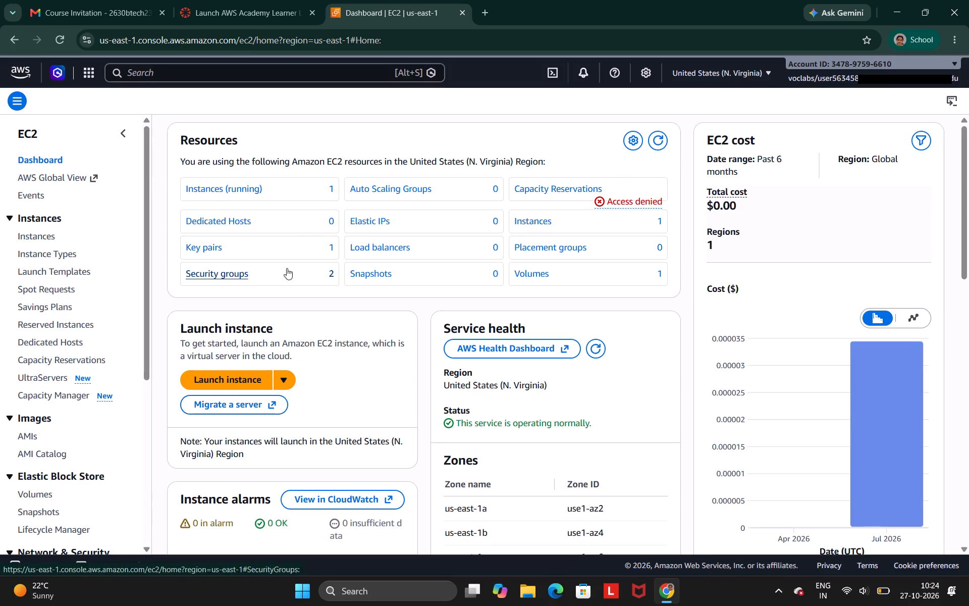
left_click(296, 187)
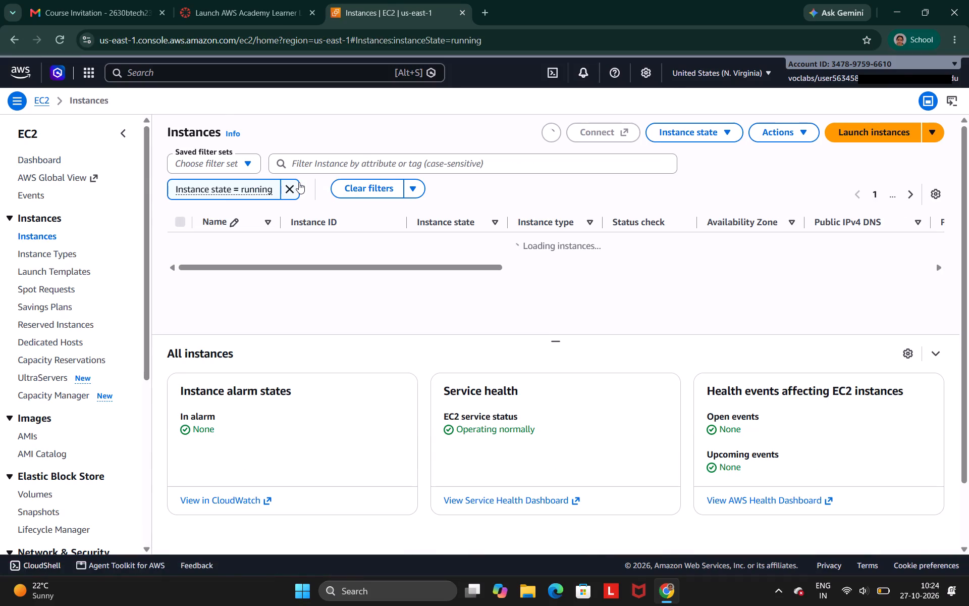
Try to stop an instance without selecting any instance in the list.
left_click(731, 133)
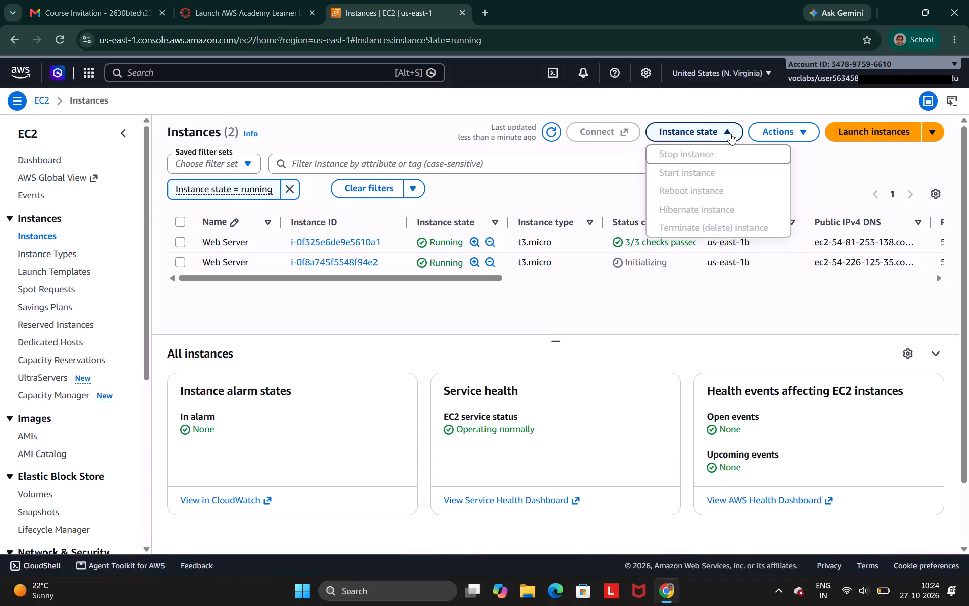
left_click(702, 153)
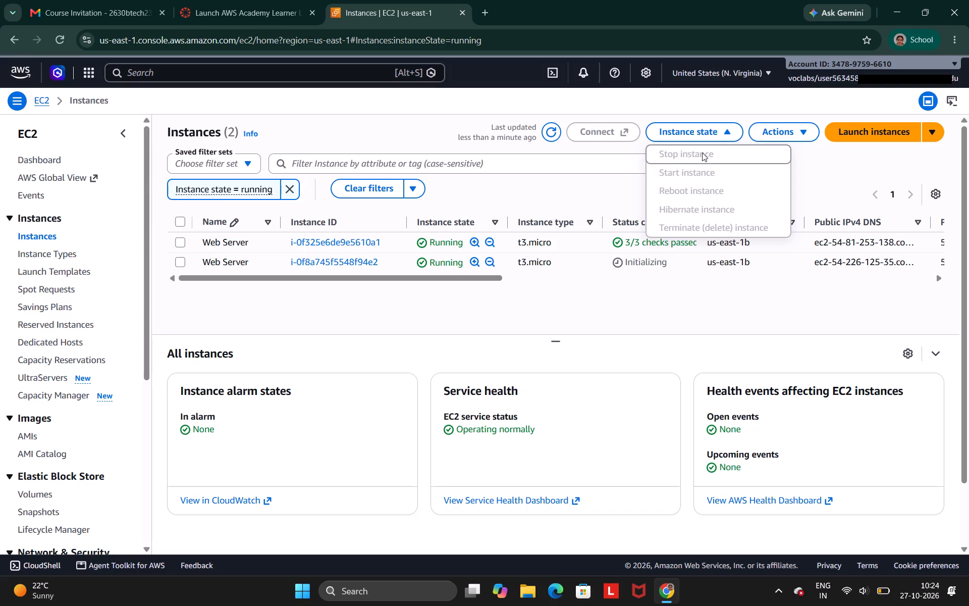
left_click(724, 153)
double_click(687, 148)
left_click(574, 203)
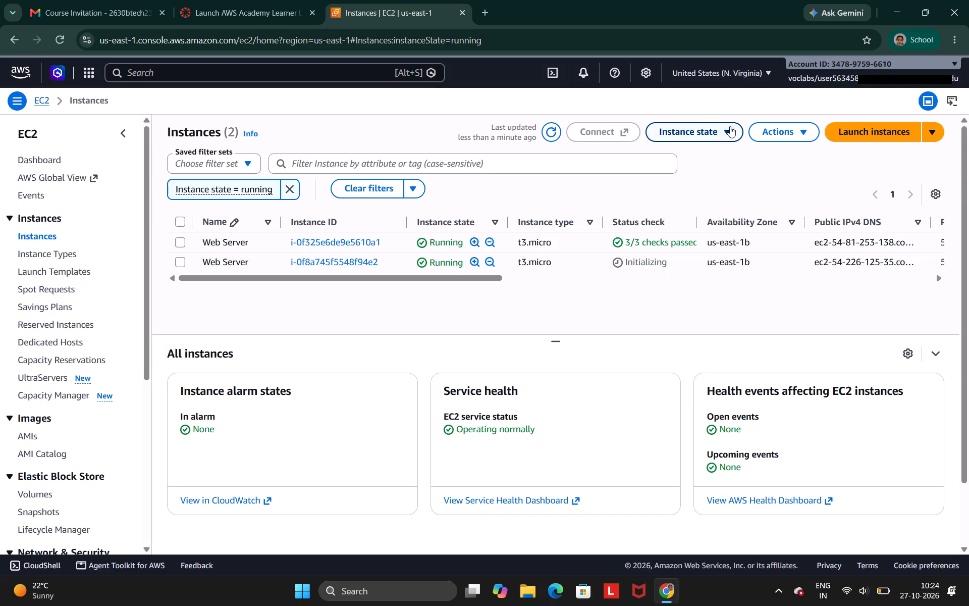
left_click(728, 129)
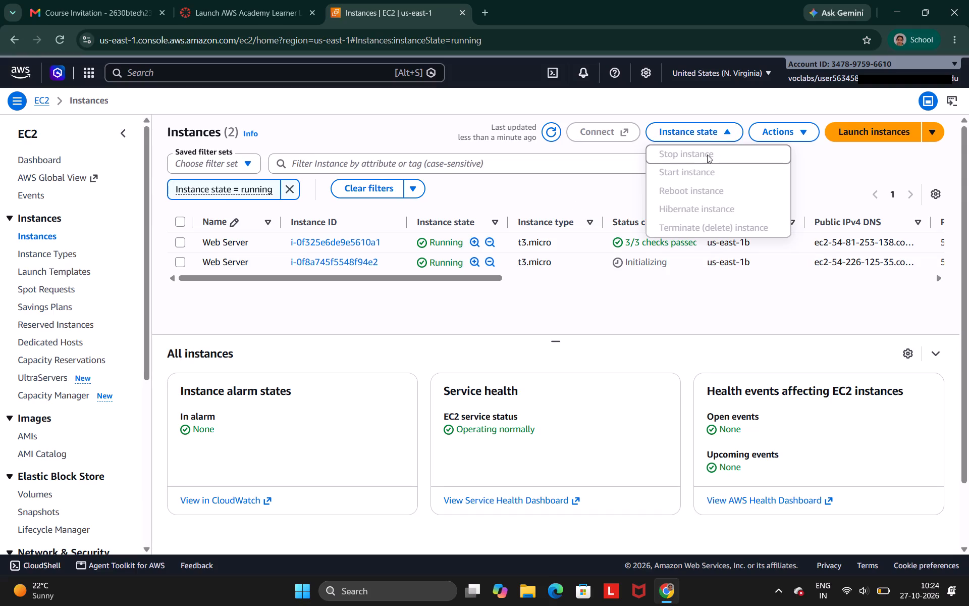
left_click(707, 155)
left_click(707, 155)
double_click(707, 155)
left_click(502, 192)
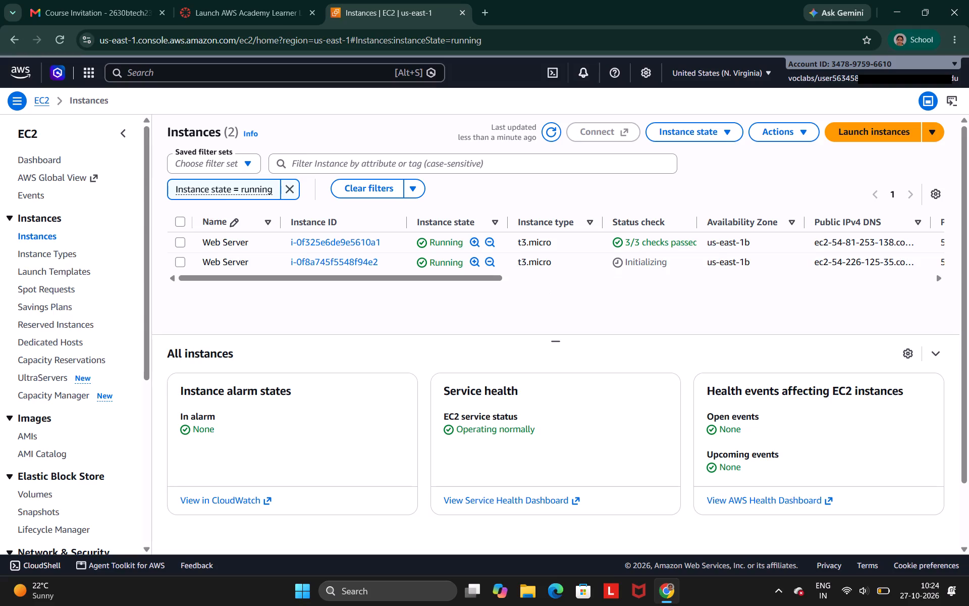
Stop the newly launched Web Server instance i-0f8a745f5548f94e2, without skipping the OS shutdown.
right_click(579, 263)
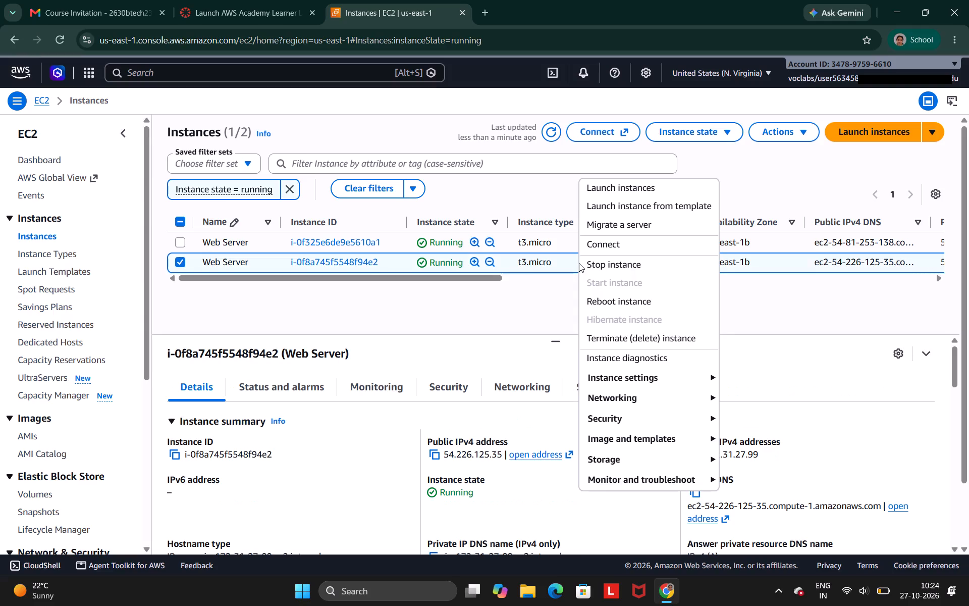
left_click(620, 262)
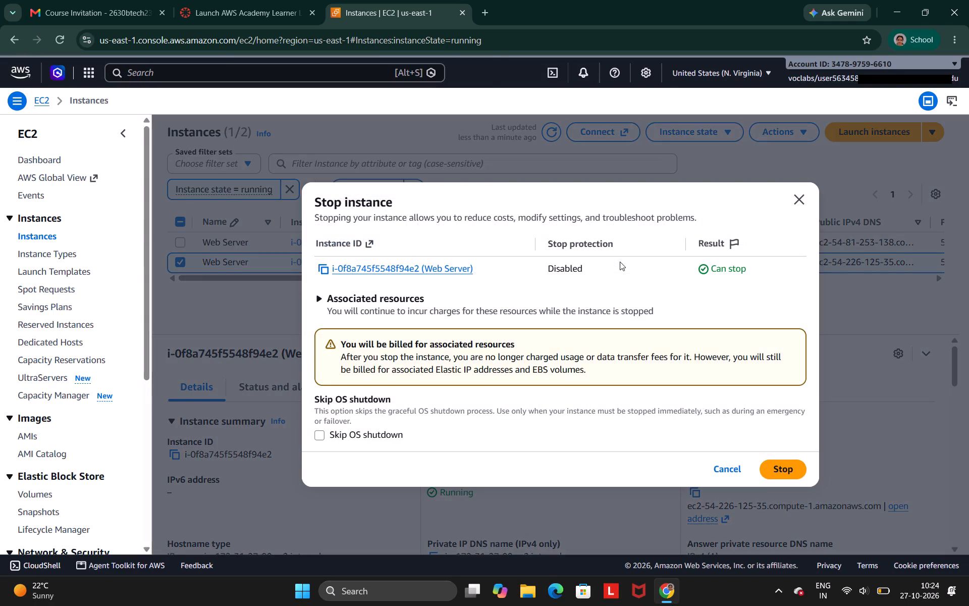
left_click(787, 475)
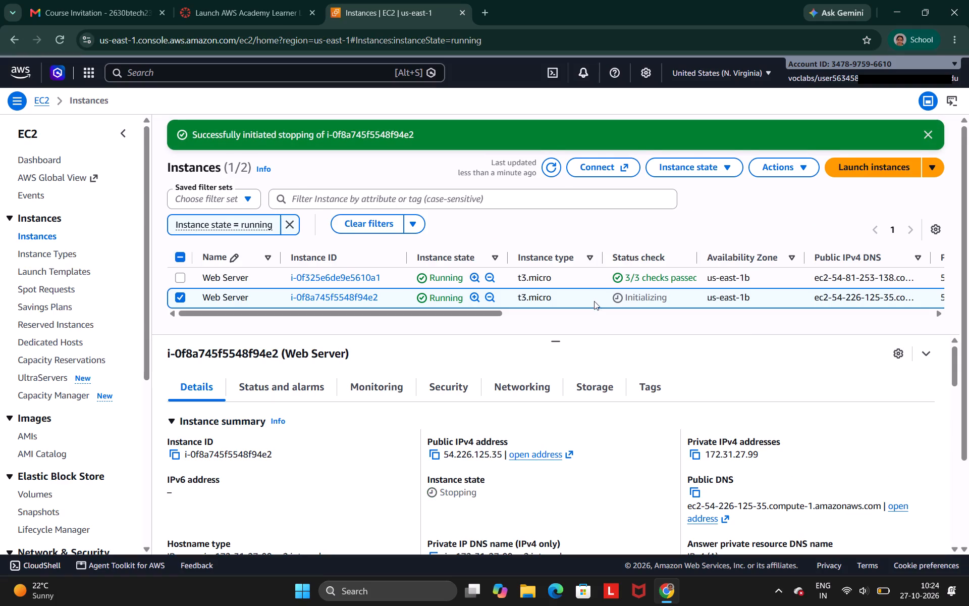
Stop the earlier Web Server instance i-0f325e6de9e5610a1, without skipping the OS shutdown.
right_click(596, 276)
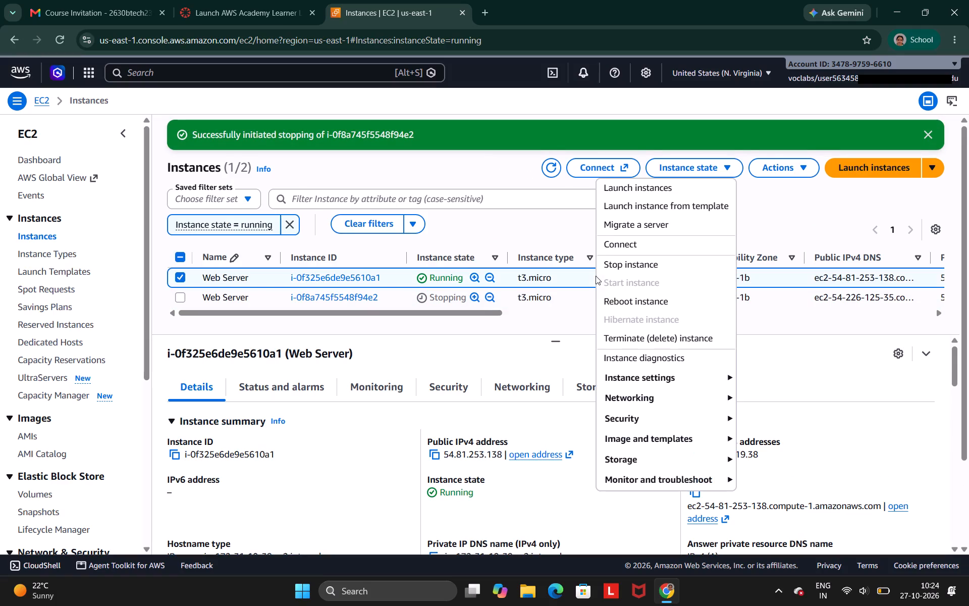
left_click(636, 260)
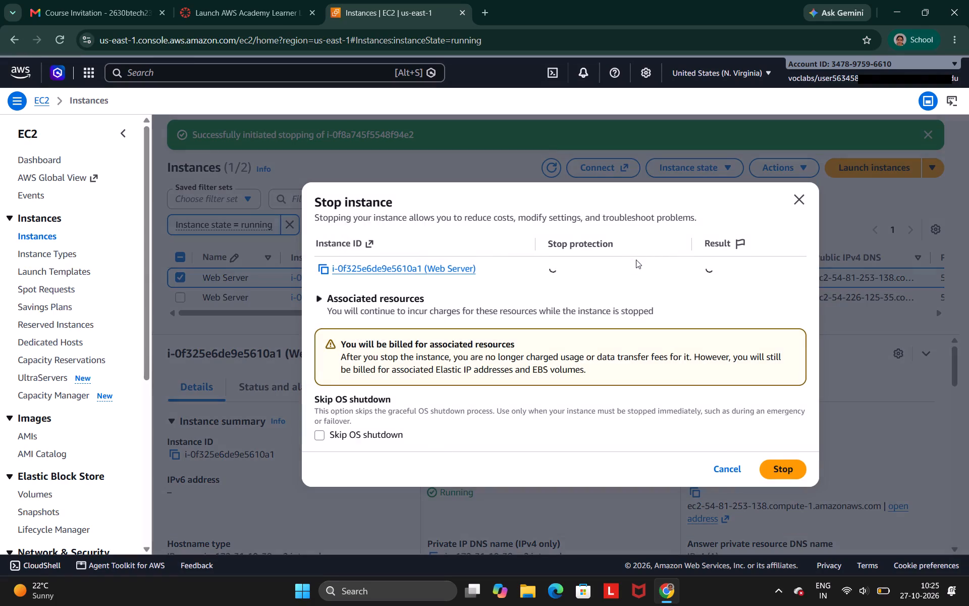
left_click(783, 470)
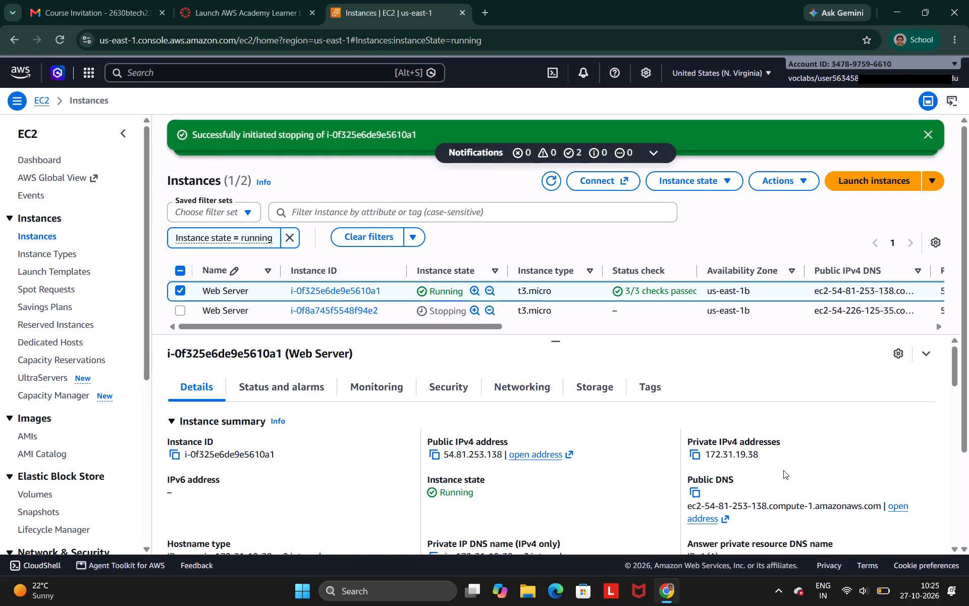
Terminate the Web Server instance i-0f325e6de9e5610a1, without skipping the OS shutdown.
left_click(726, 182)
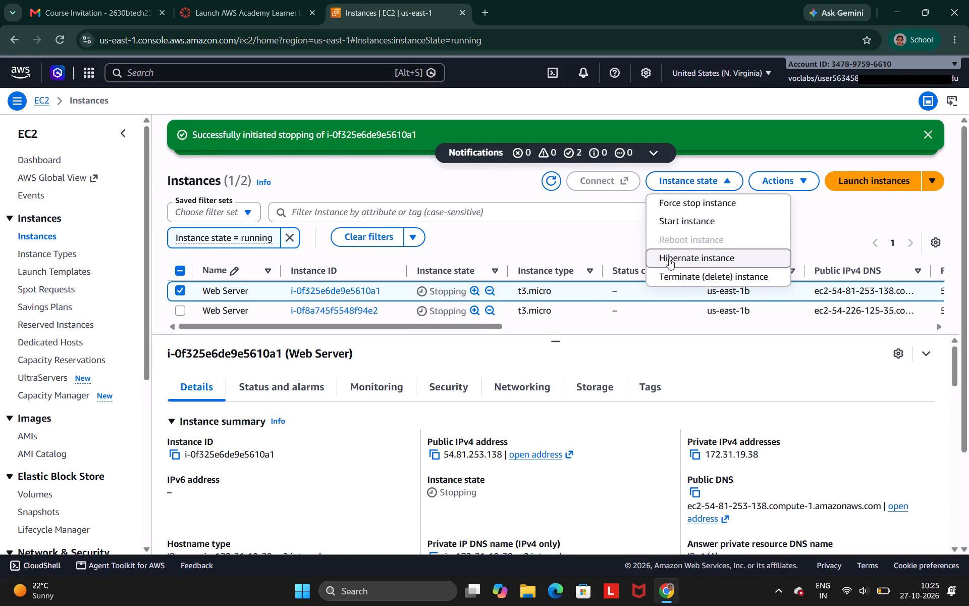
left_click(654, 345)
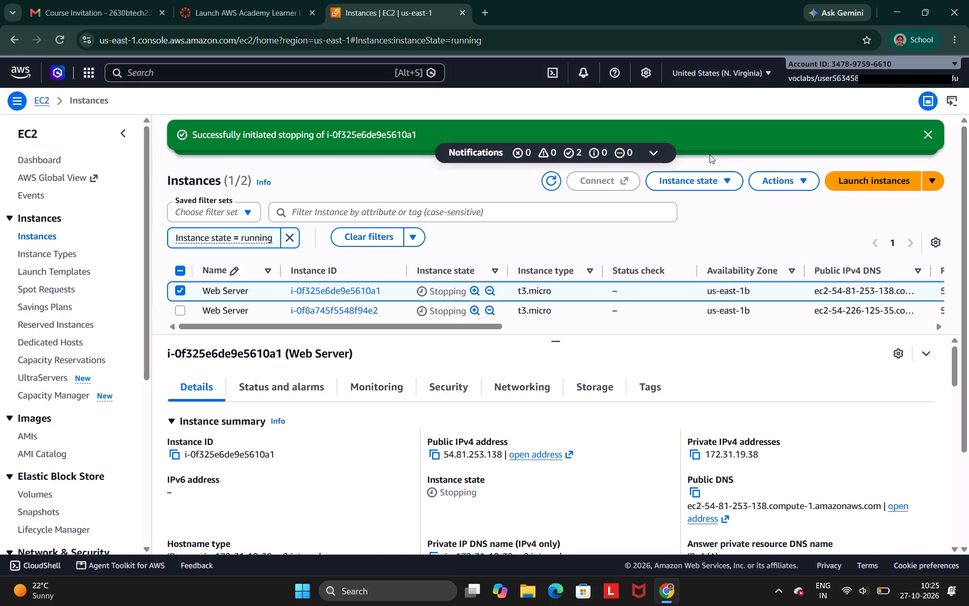
left_click(713, 179)
left_click(715, 276)
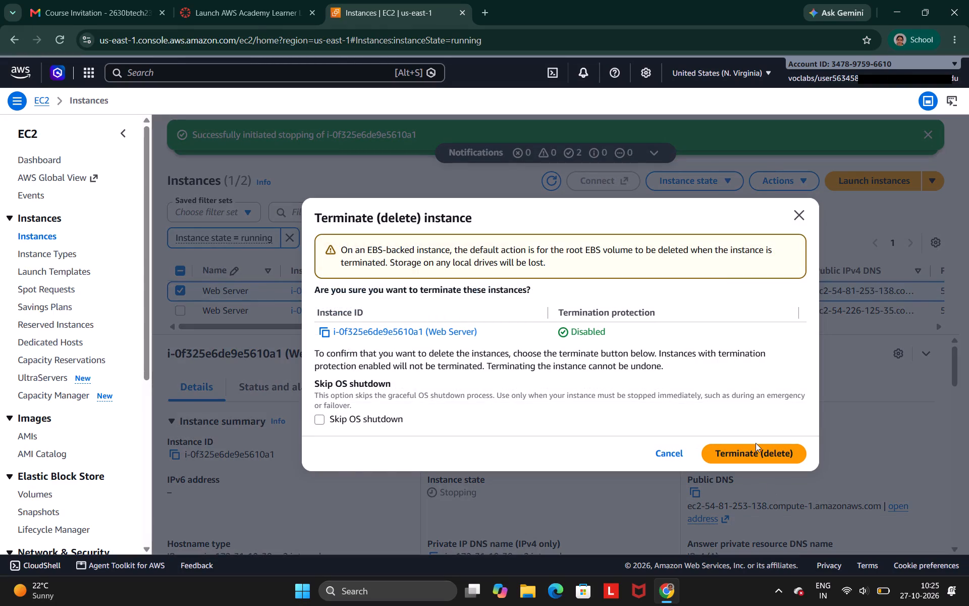
left_click(756, 443)
left_click(743, 452)
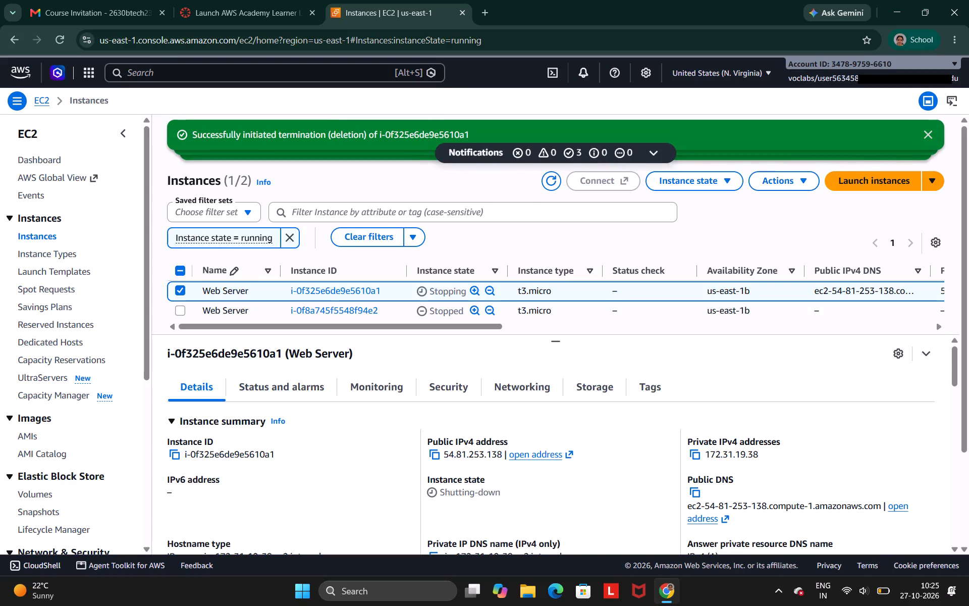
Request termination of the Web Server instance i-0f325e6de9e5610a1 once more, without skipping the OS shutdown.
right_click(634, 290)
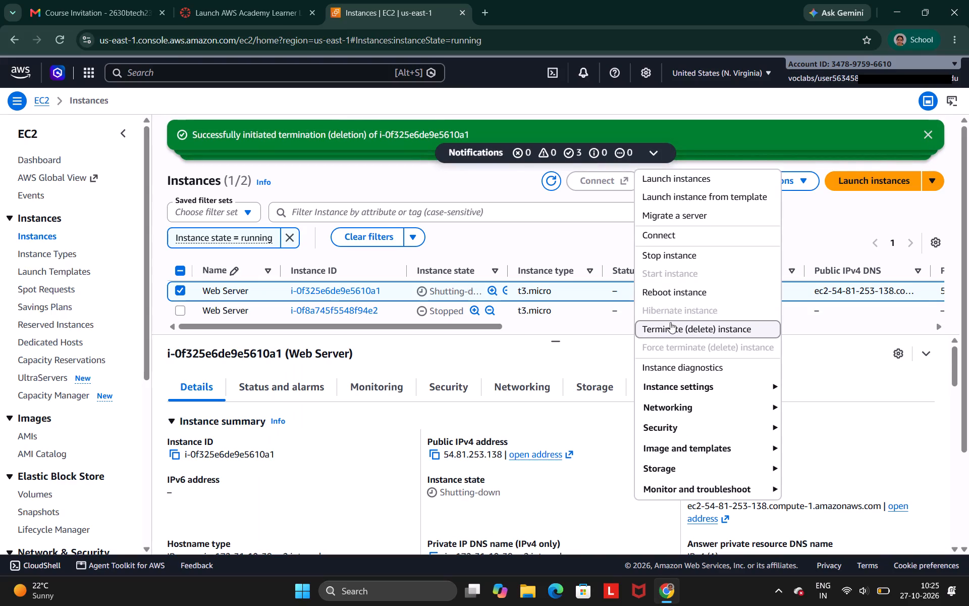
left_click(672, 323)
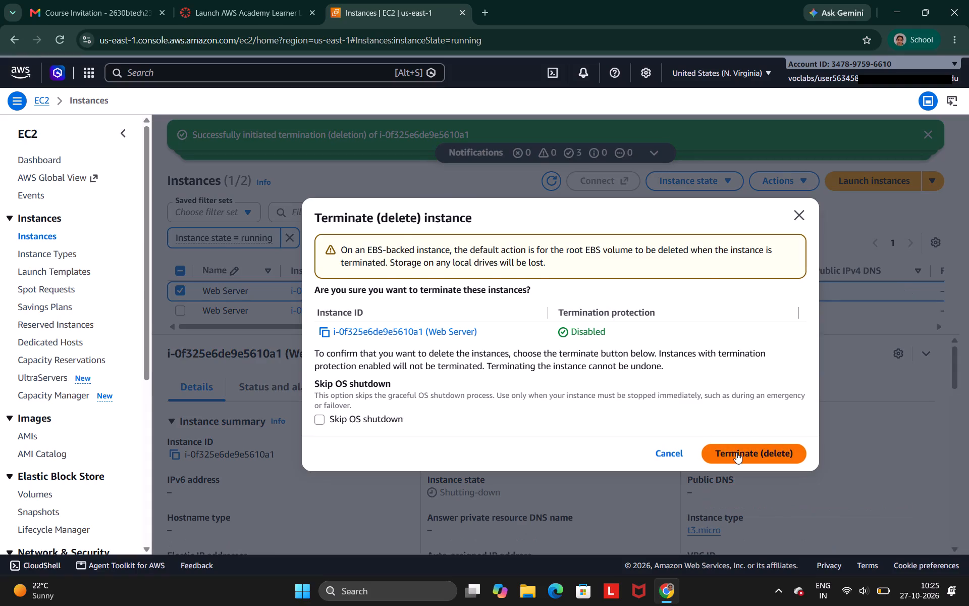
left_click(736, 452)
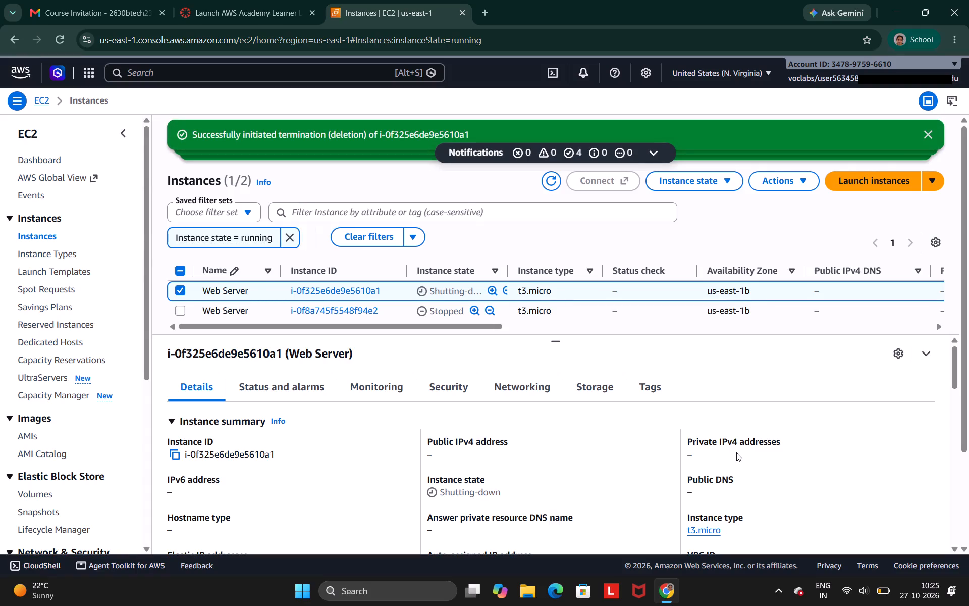
Add instance i-0f8a745f5548f94e2 to the selection and terminate both Web Server instances, without skipping the OS shutdown.
left_click(180, 309)
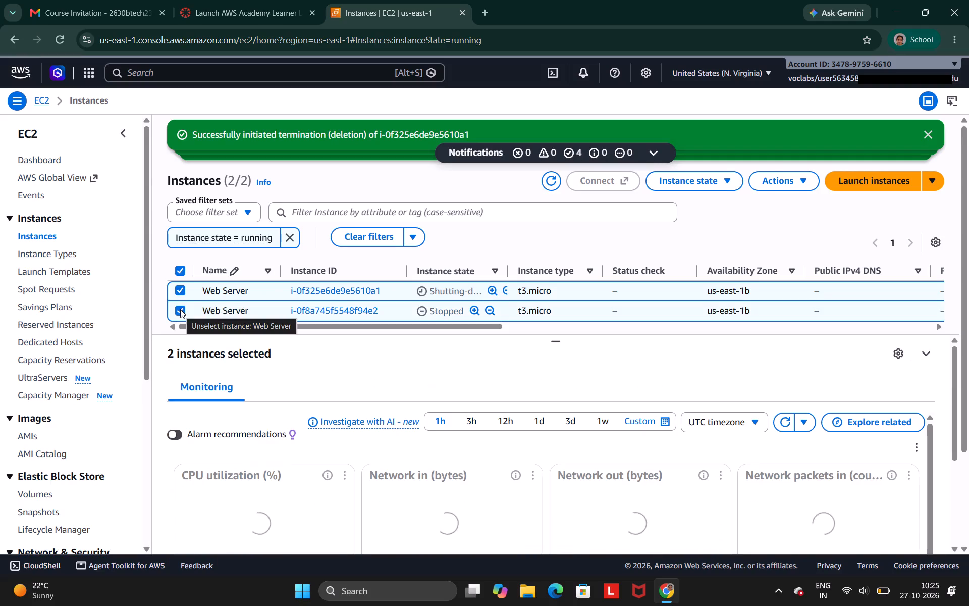
left_click(729, 179)
left_click(696, 271)
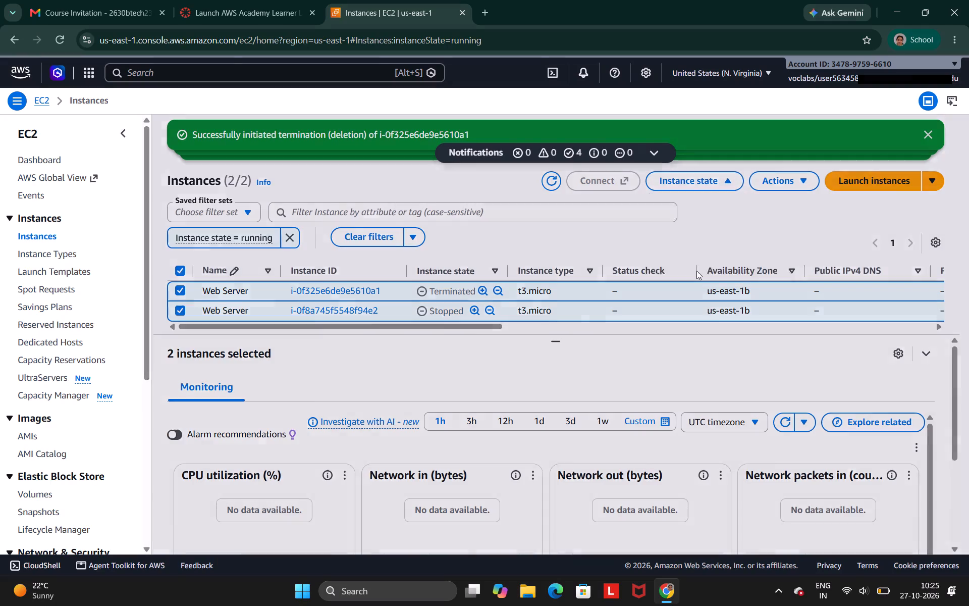
left_click(750, 462)
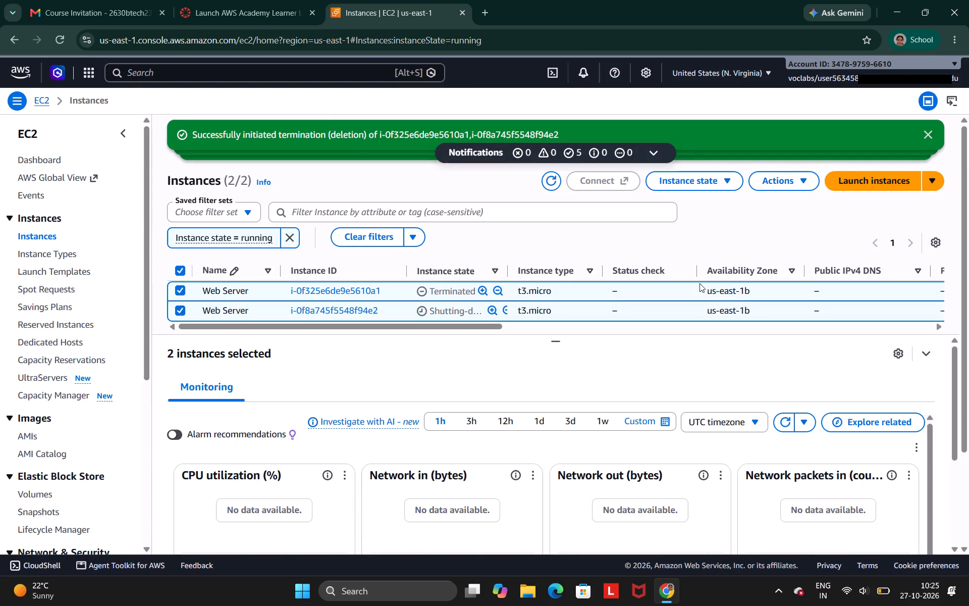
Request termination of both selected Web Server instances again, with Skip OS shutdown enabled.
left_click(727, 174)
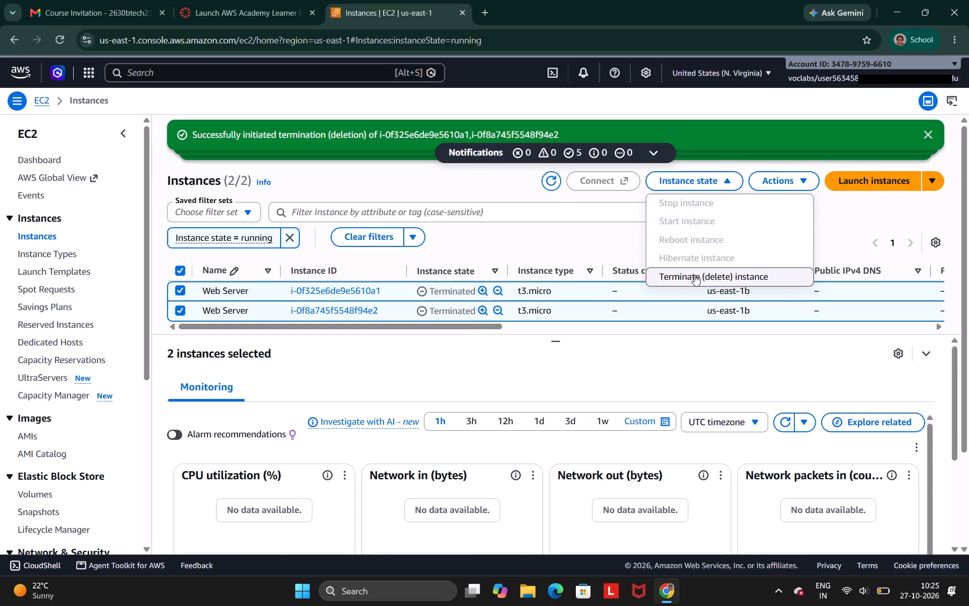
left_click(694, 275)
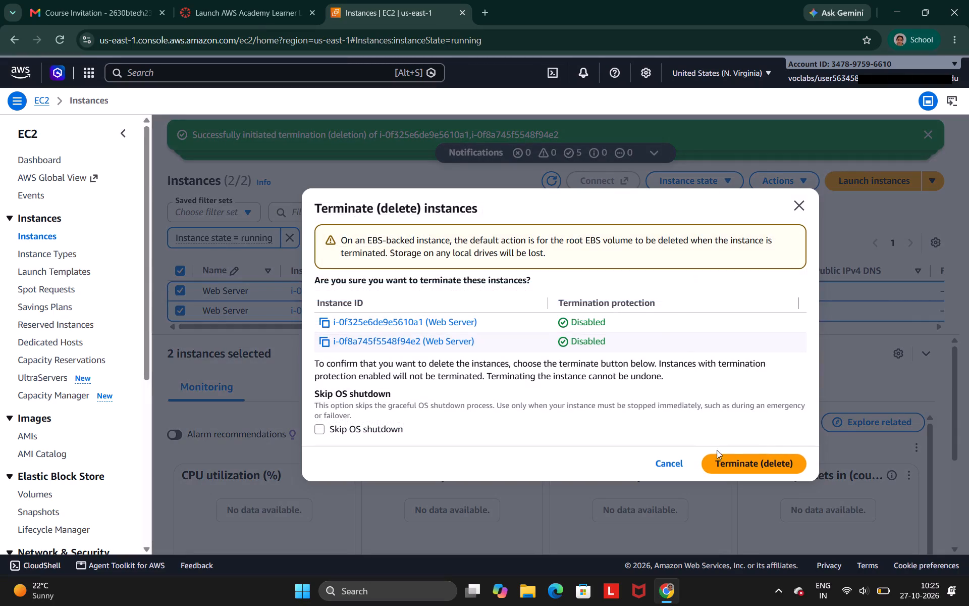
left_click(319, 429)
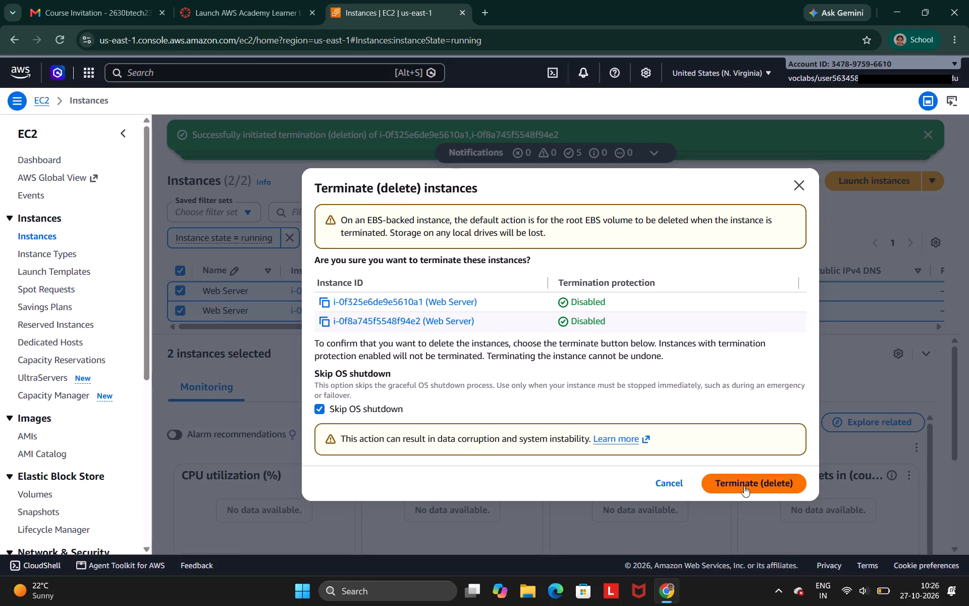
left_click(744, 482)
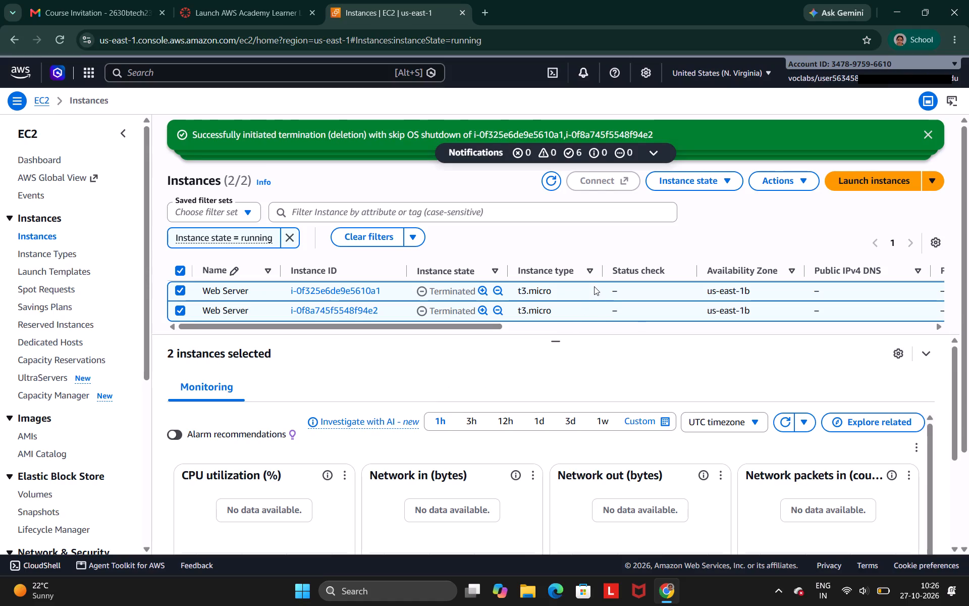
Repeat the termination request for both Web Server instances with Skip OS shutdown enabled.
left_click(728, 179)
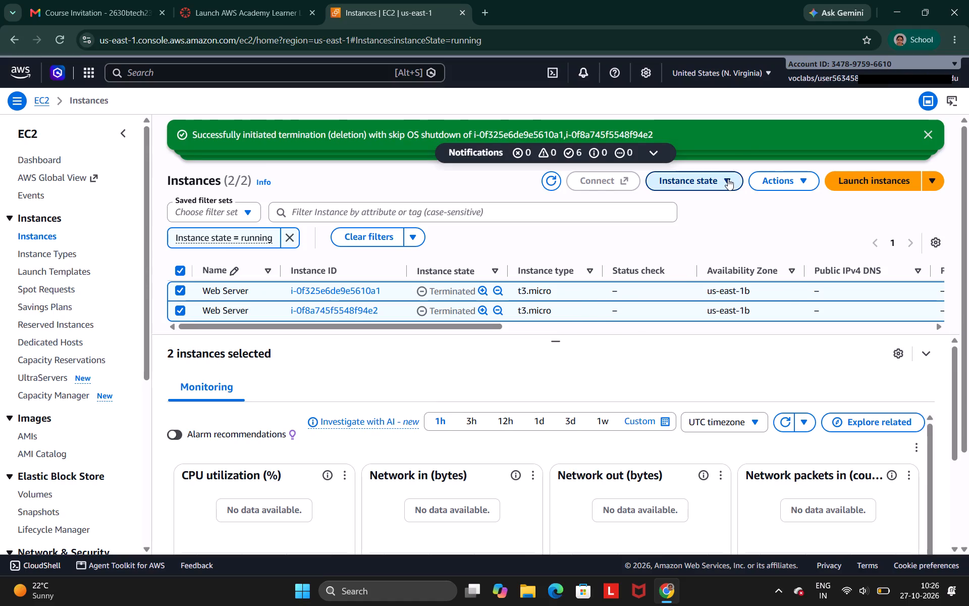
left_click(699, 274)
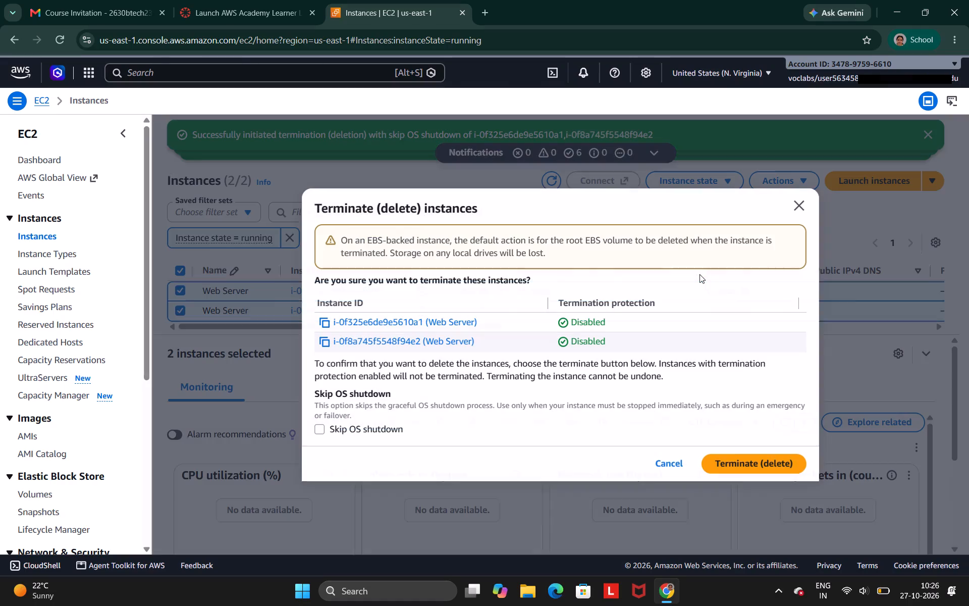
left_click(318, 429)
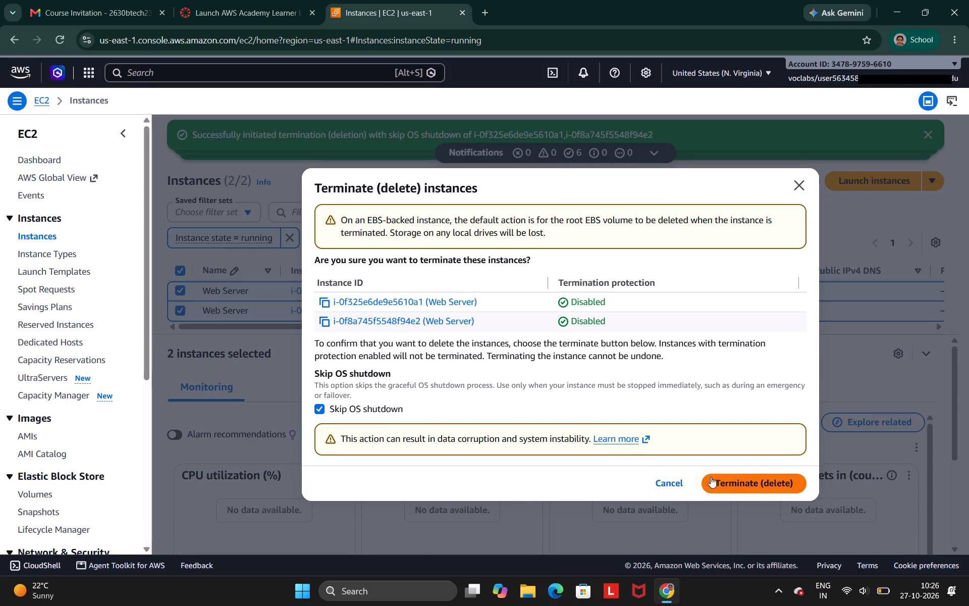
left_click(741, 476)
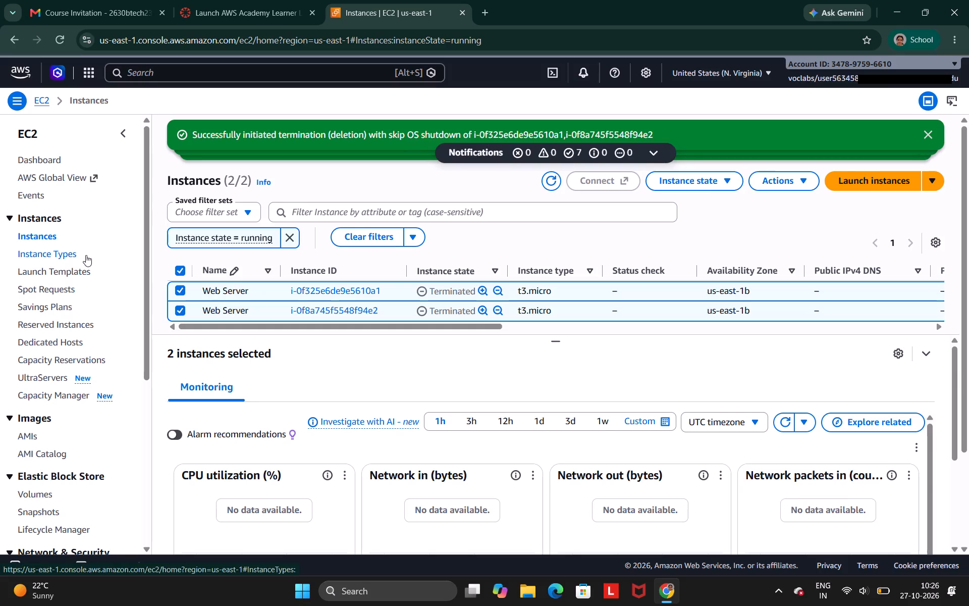
Remove the "Instance state = running" filter from the instances list.
left_click(294, 237)
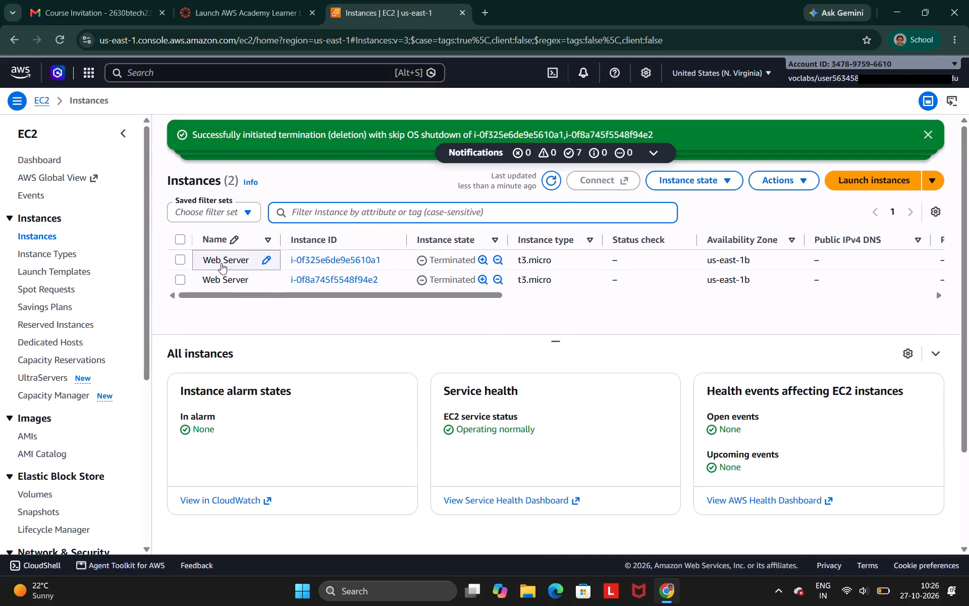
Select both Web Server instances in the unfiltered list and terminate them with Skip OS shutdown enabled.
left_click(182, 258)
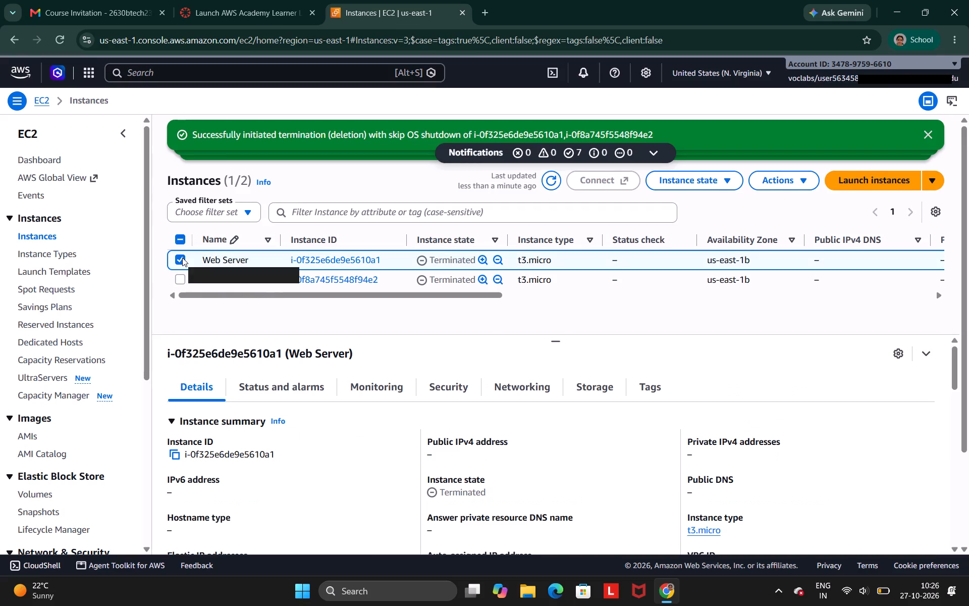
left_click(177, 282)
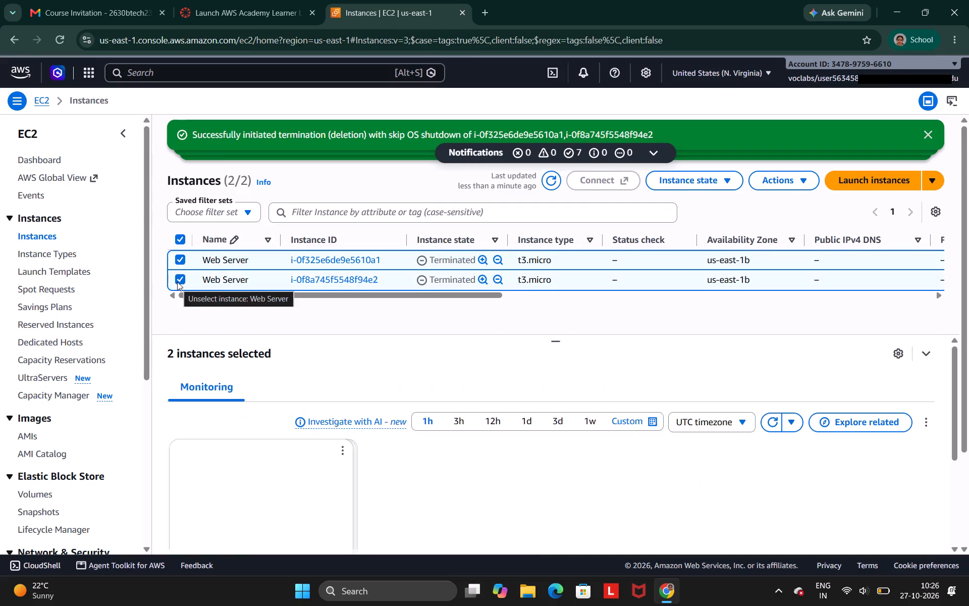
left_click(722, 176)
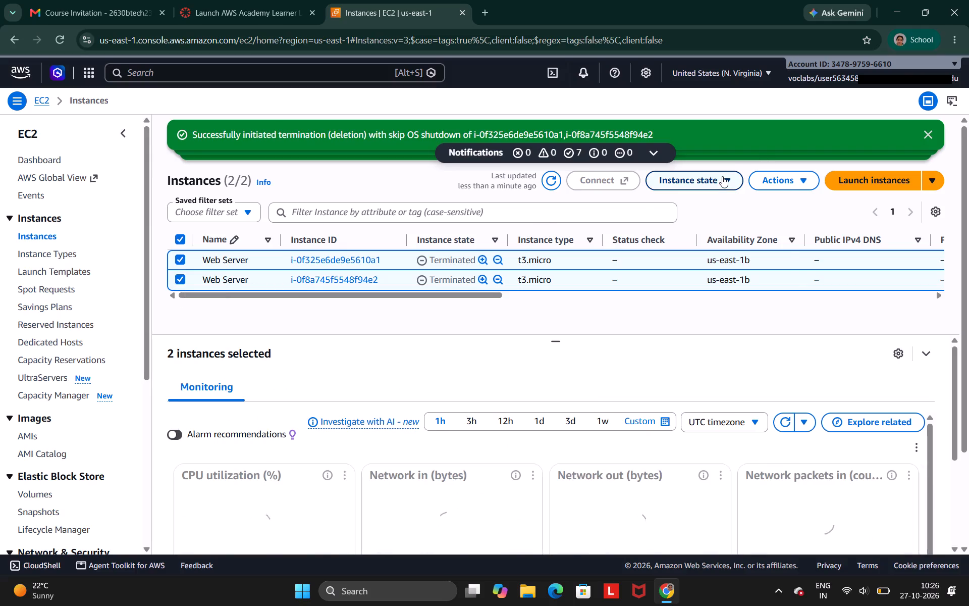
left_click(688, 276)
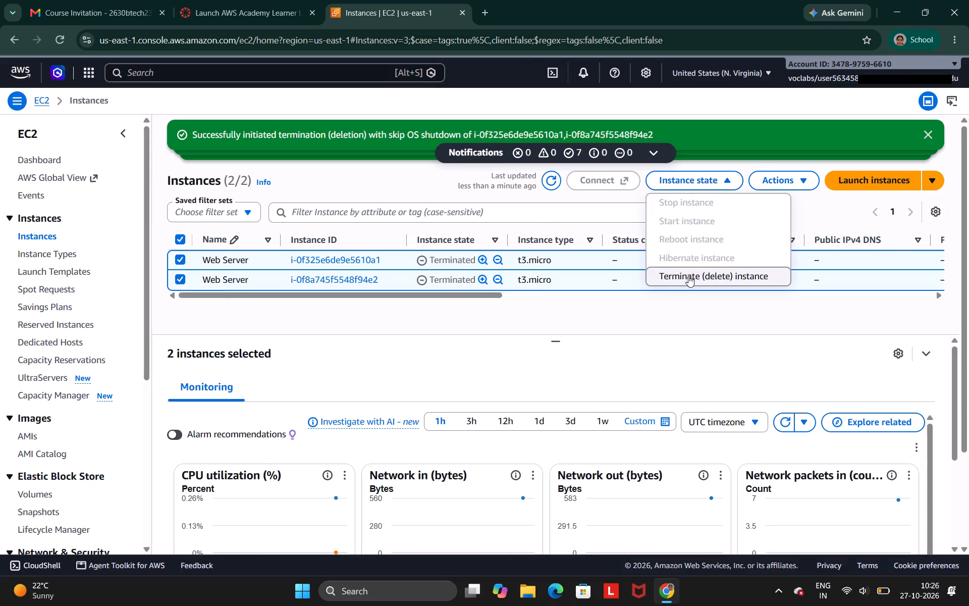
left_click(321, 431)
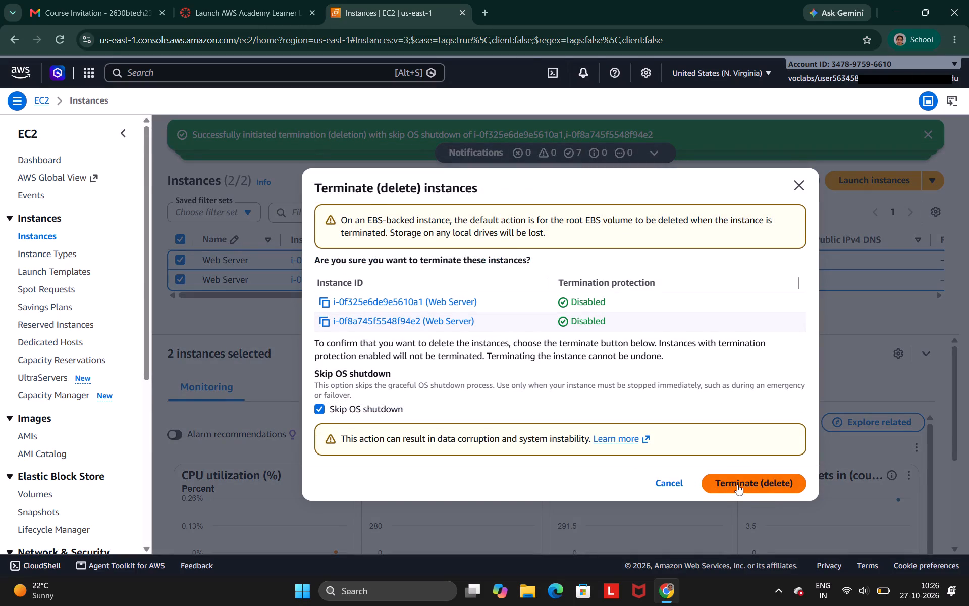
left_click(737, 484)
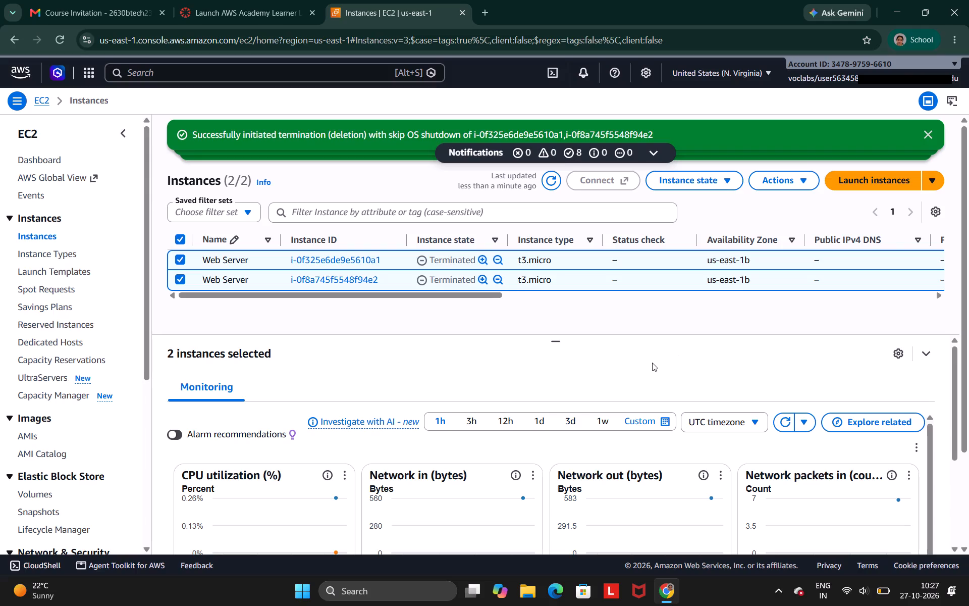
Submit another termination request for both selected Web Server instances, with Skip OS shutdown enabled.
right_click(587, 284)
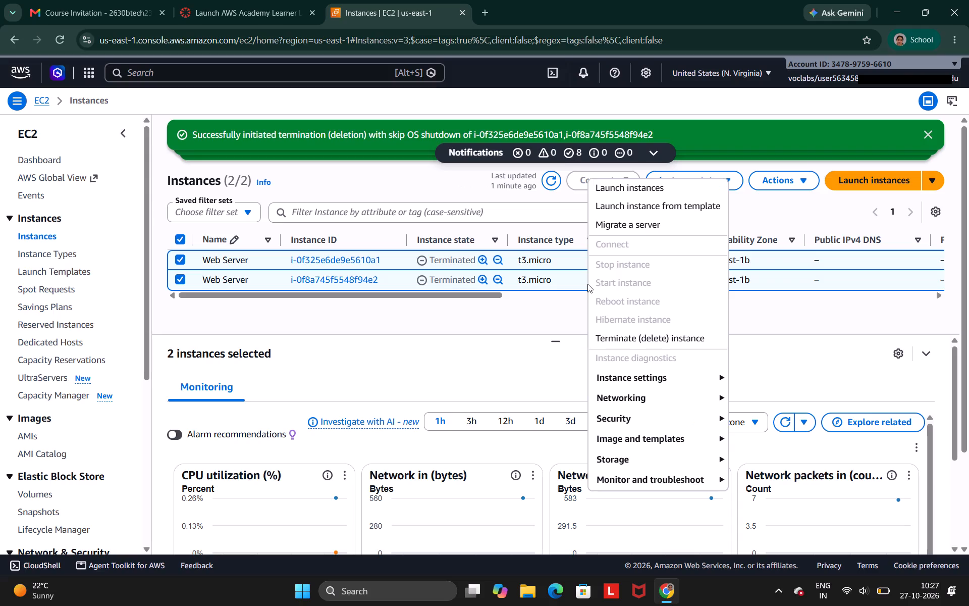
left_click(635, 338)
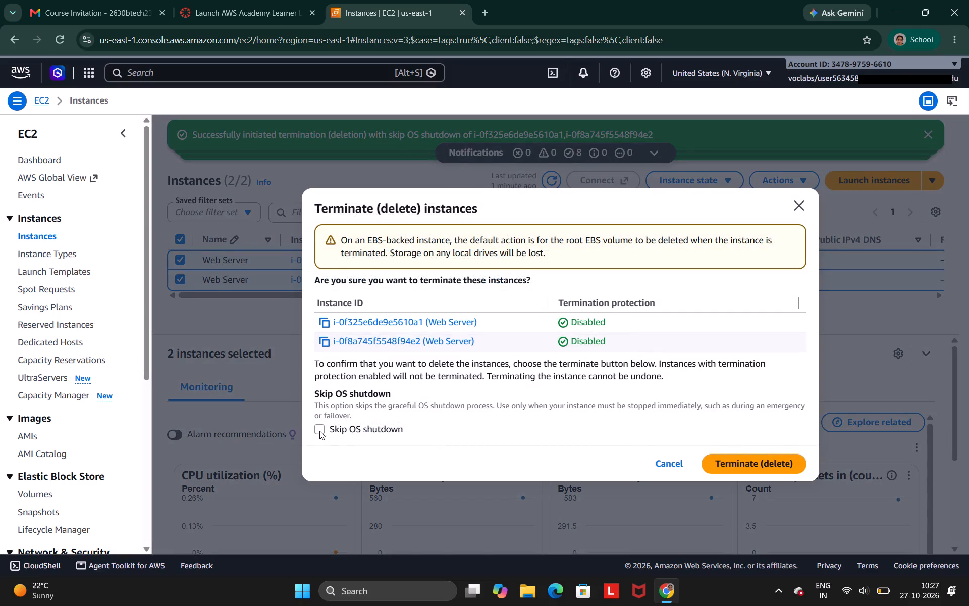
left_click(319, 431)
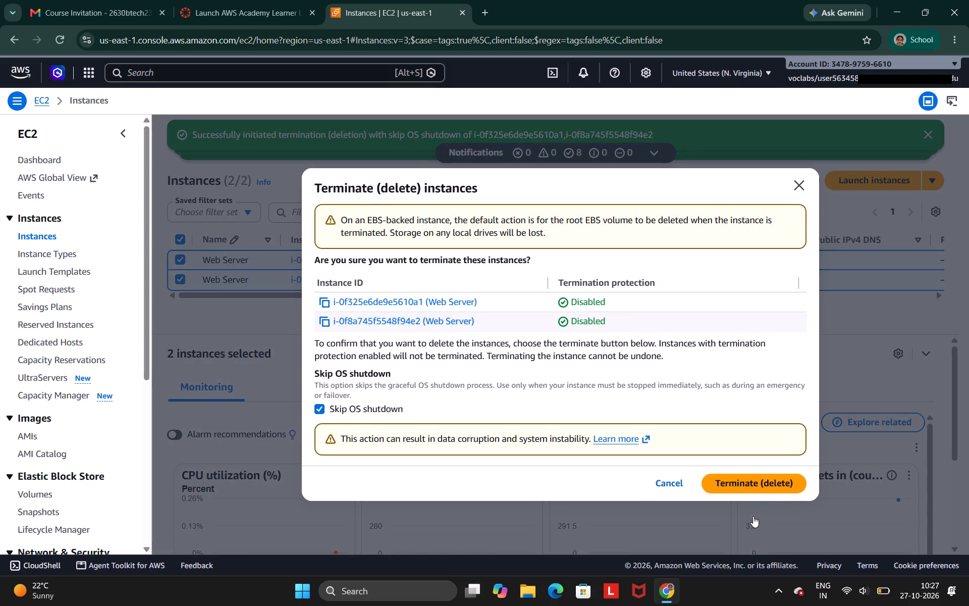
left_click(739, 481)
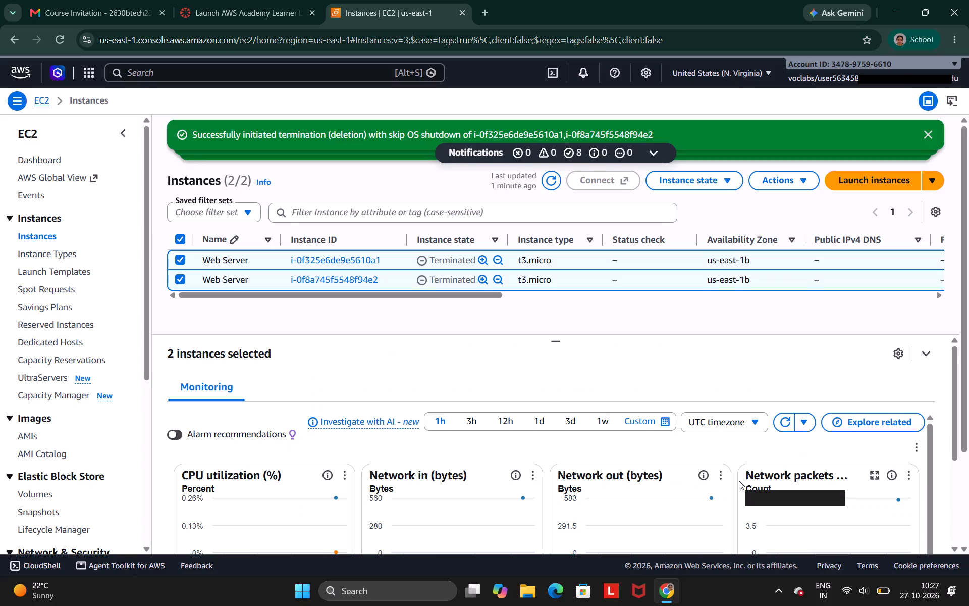
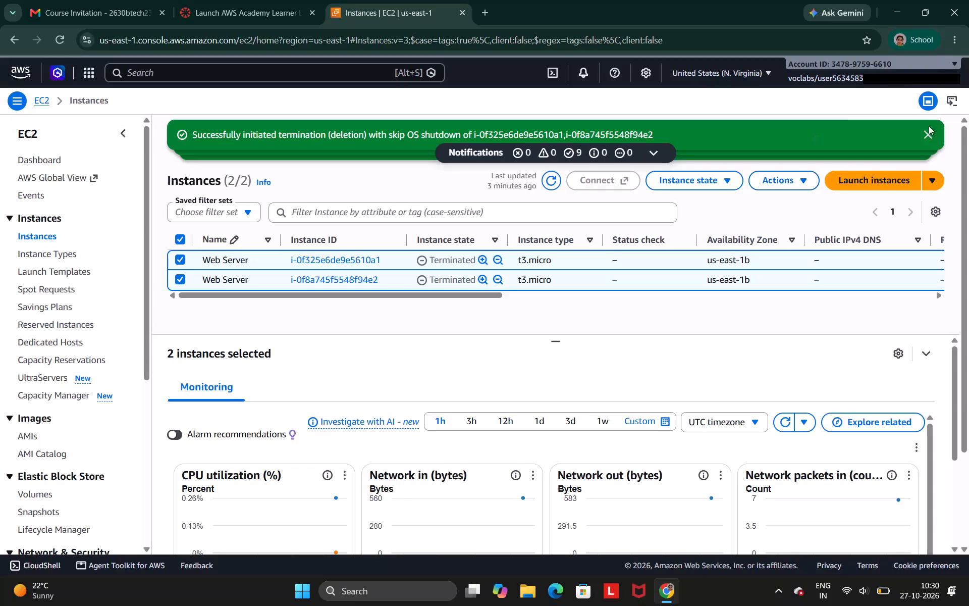
Dismiss all the stacked termination success notifications above the EC2 instances list.
triple_click(929, 135)
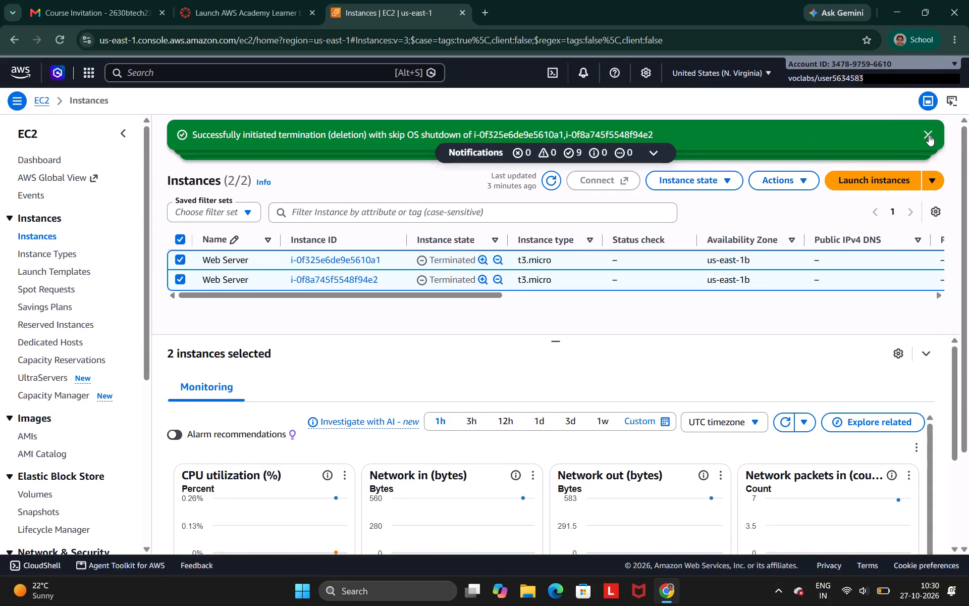
triple_click(929, 135)
triple_click(929, 135)
double_click(929, 135)
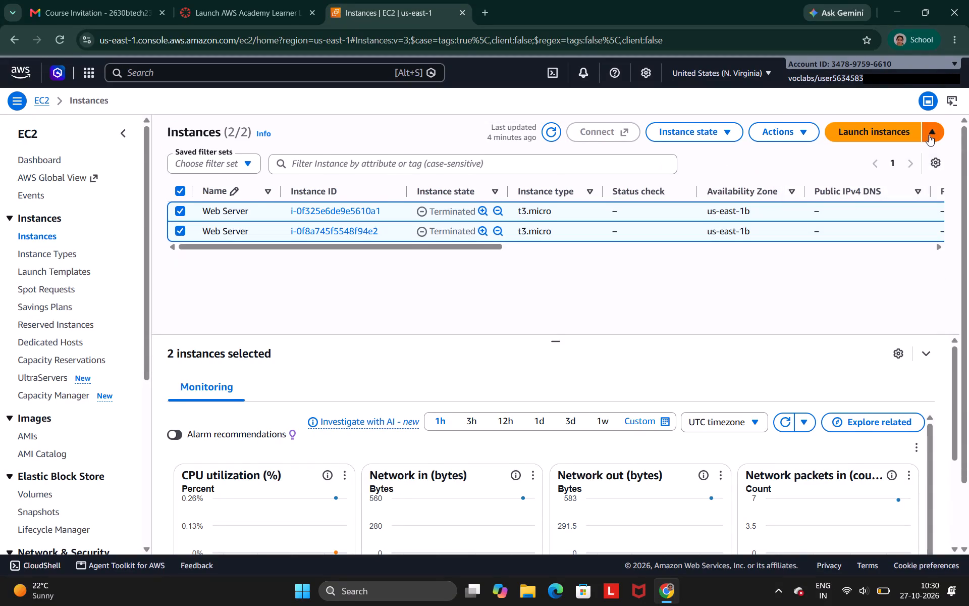
left_click(929, 135)
left_click(694, 300)
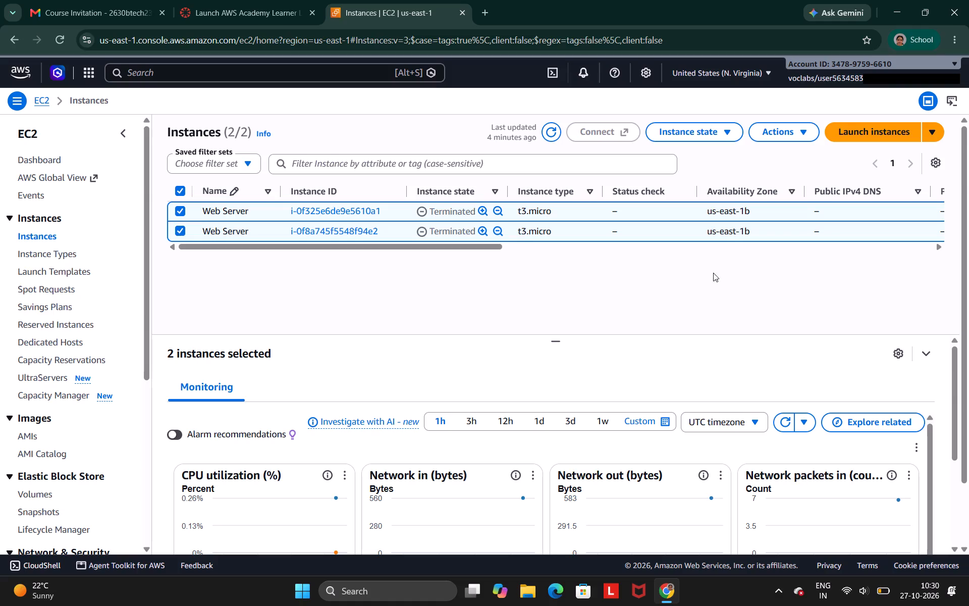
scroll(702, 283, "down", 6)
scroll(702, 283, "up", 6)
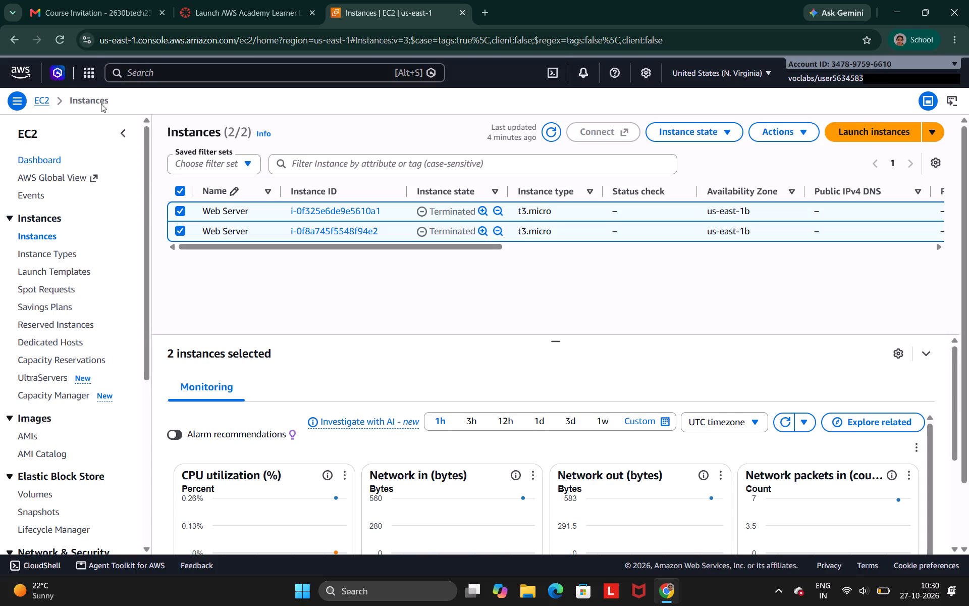
Return to the AWS Academy Learner Lab page and end the lab session, confirming the request.
left_click(243, 7)
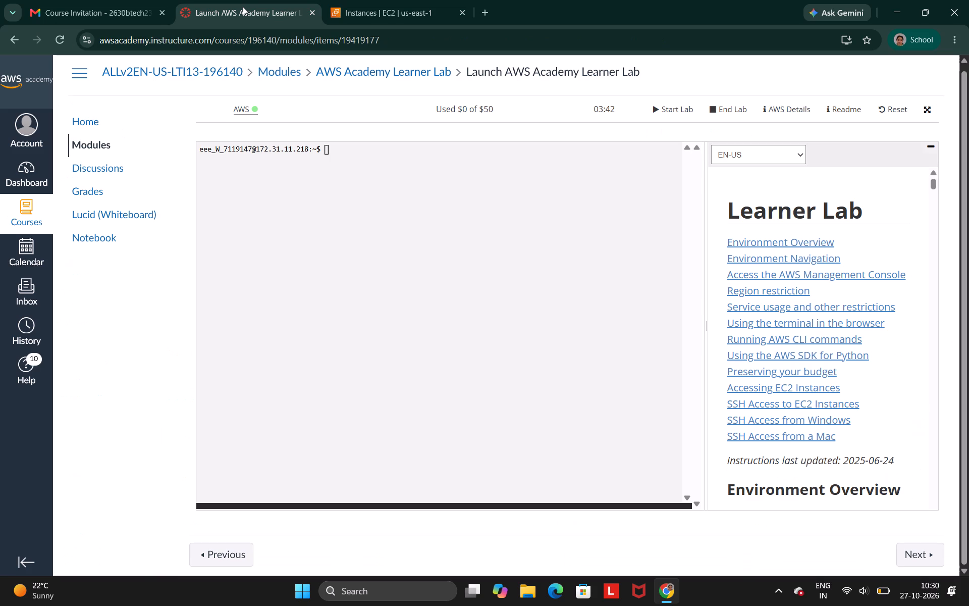
left_click(735, 108)
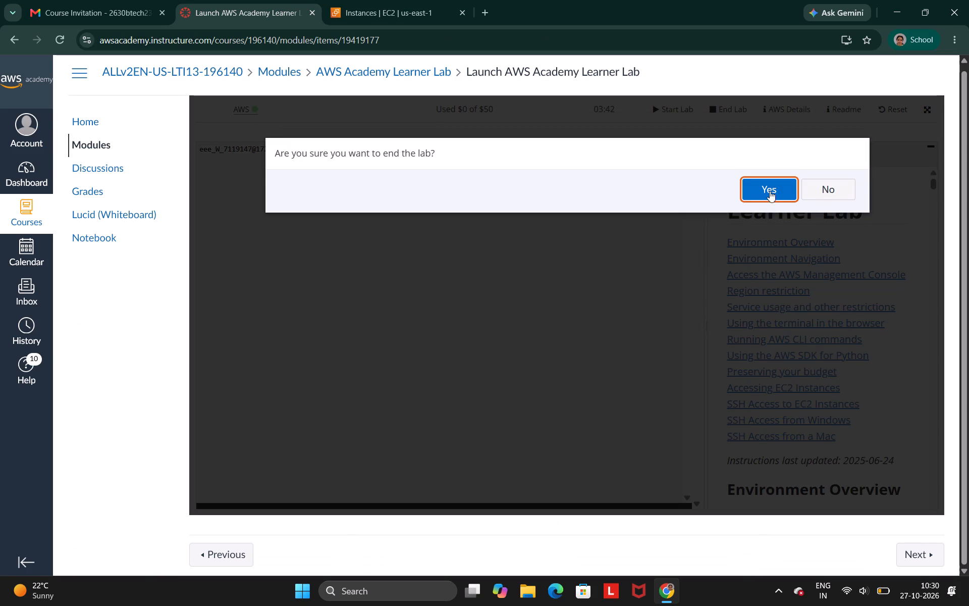
left_click(765, 184)
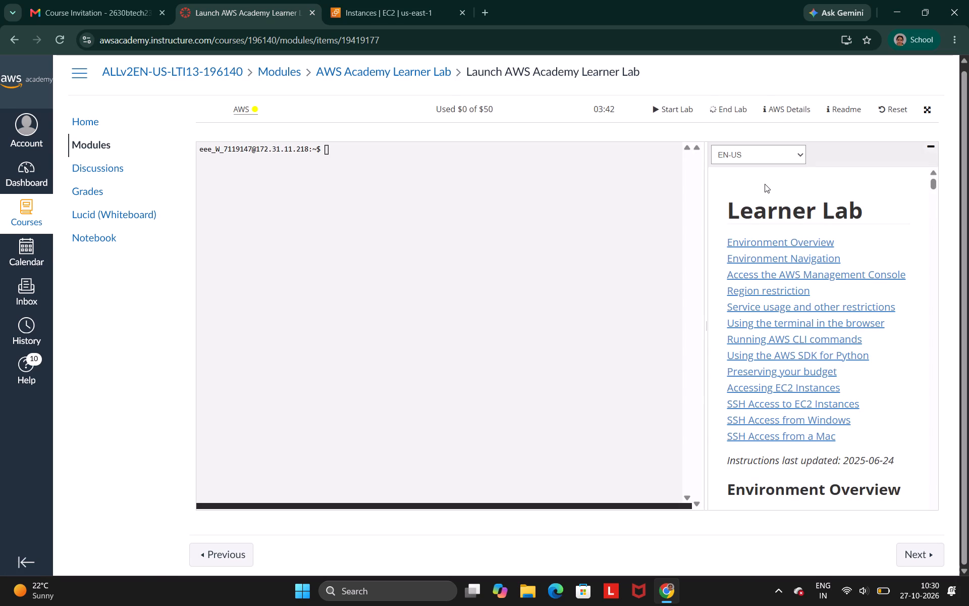
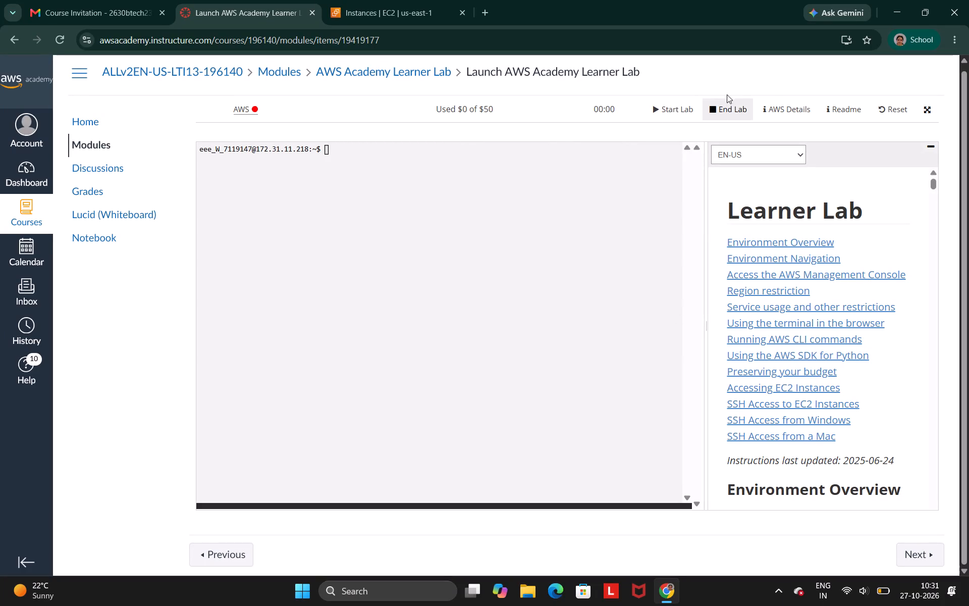
Request the end of the AWS Academy Learner Lab session once more and confirm ending the lab.
left_click(714, 114)
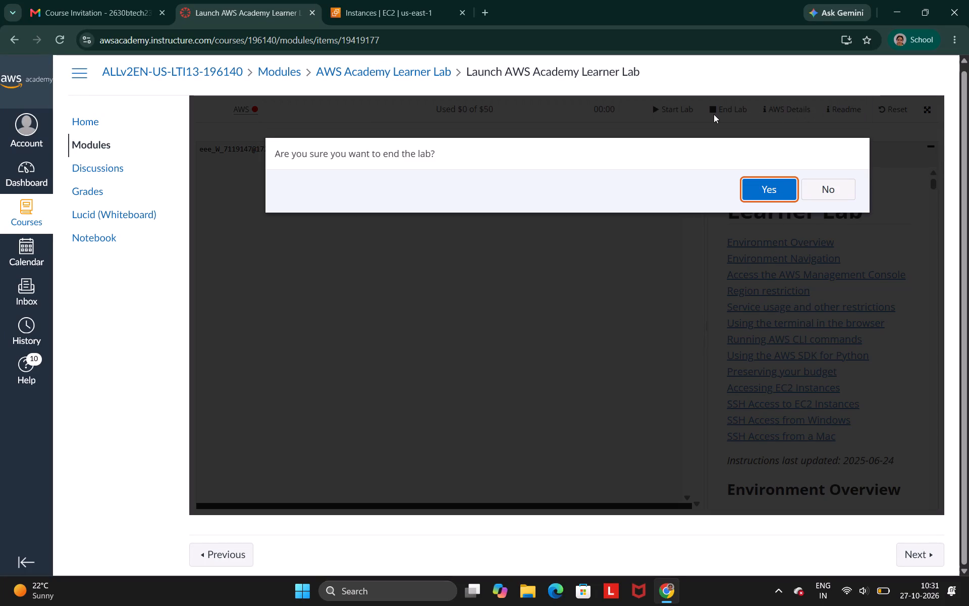
left_click(771, 196)
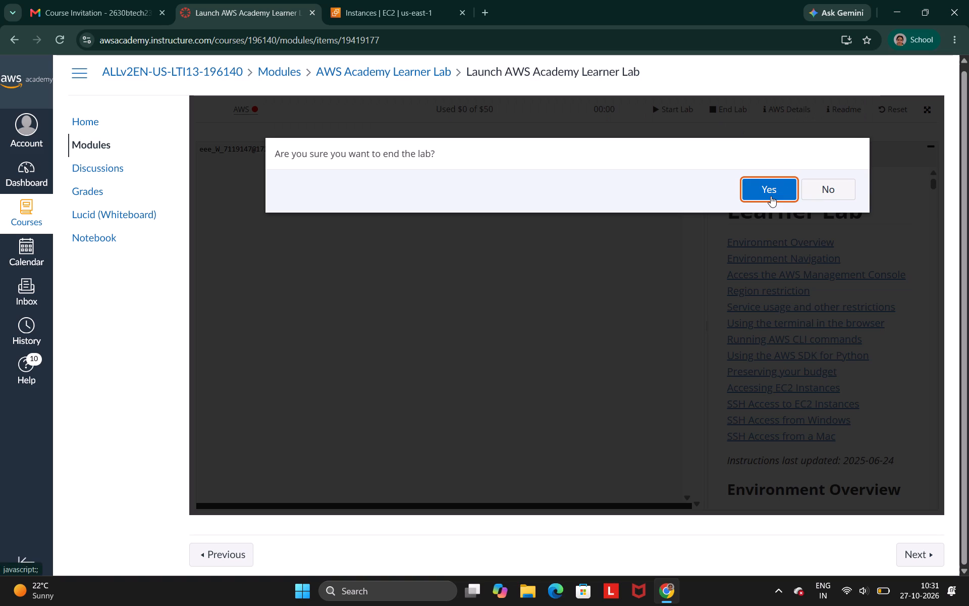
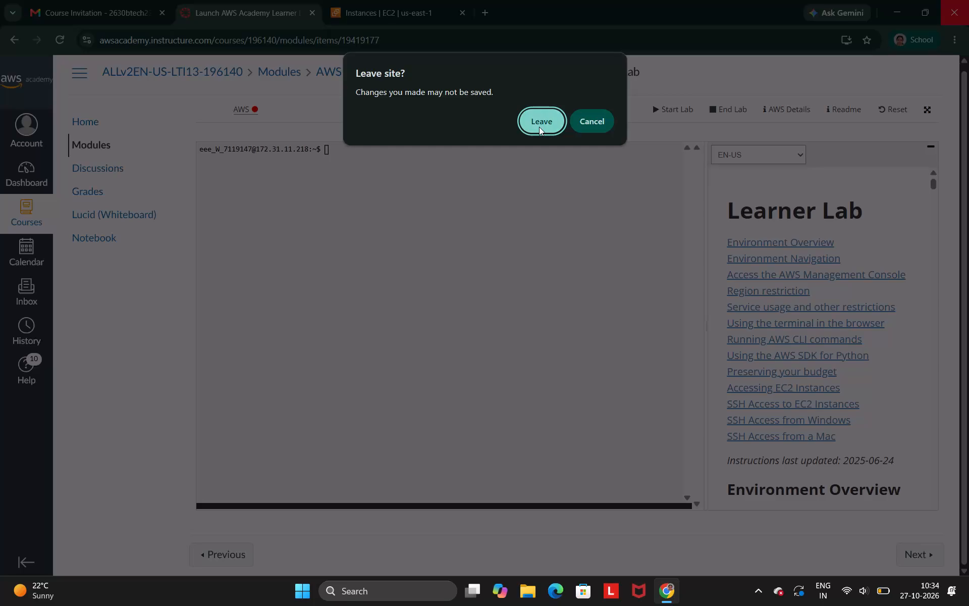
Confirm leaving the Learner Lab page so the browser closes.
left_click(539, 127)
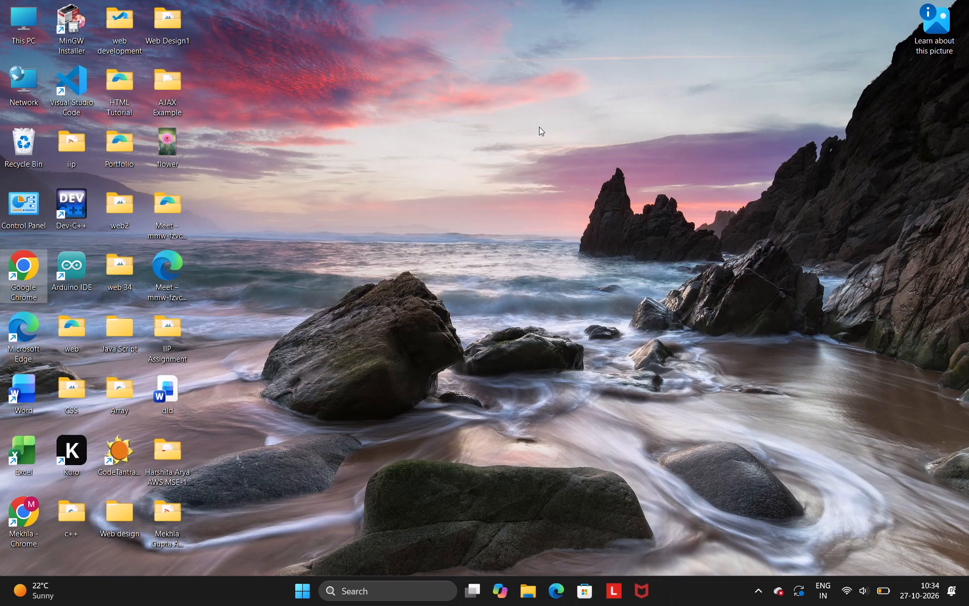
Refresh the Windows desktop.
right_click(536, 180)
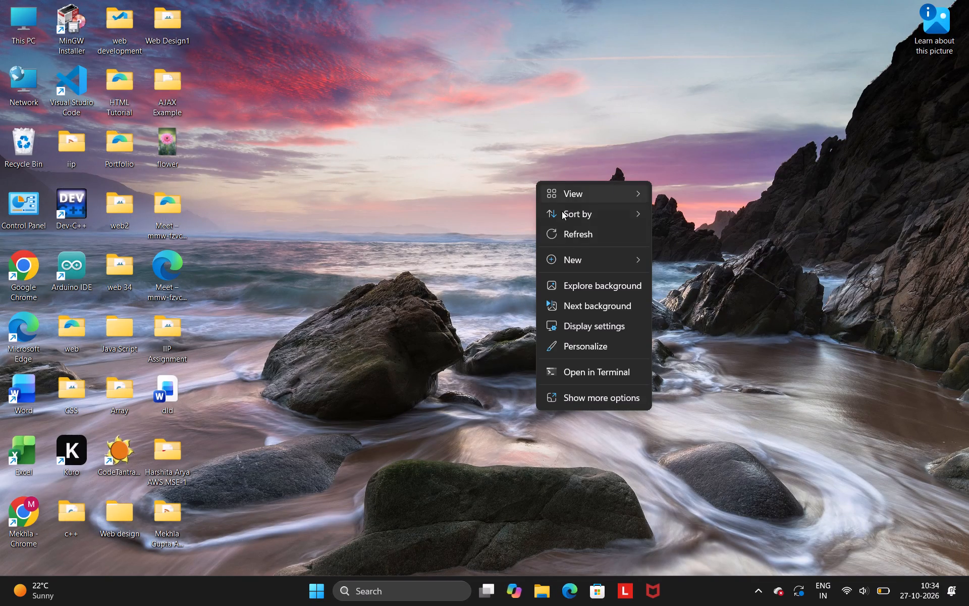
left_click(587, 236)
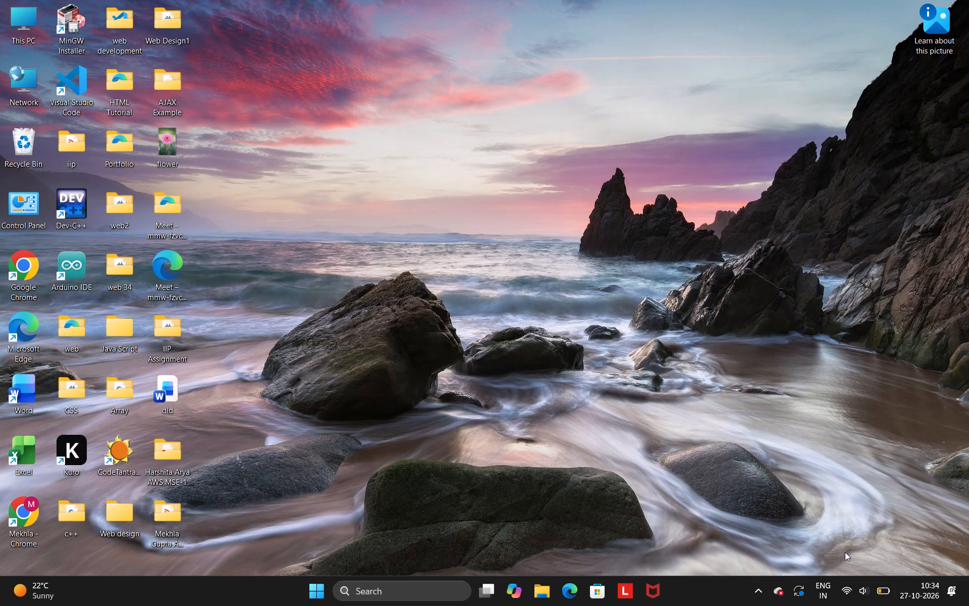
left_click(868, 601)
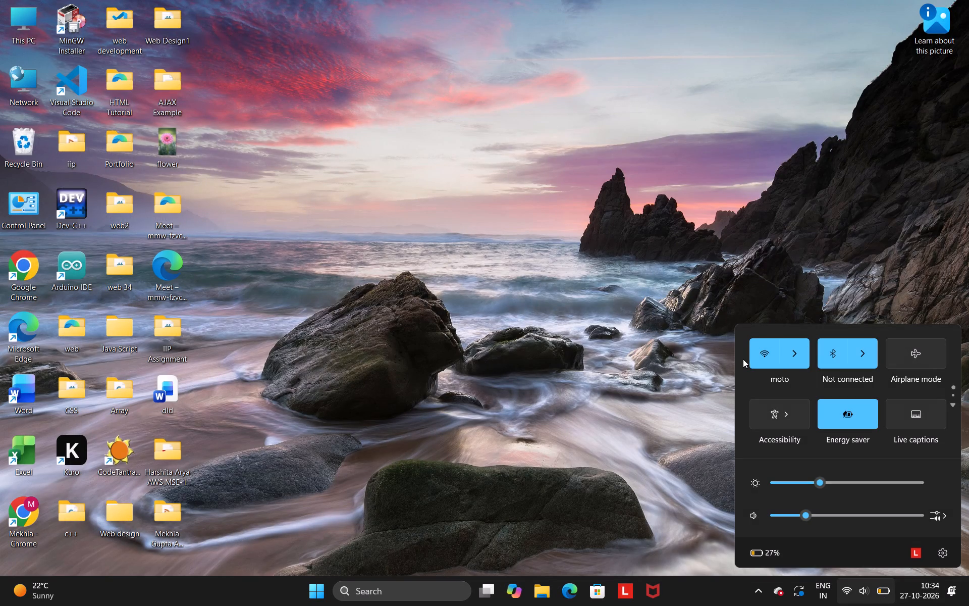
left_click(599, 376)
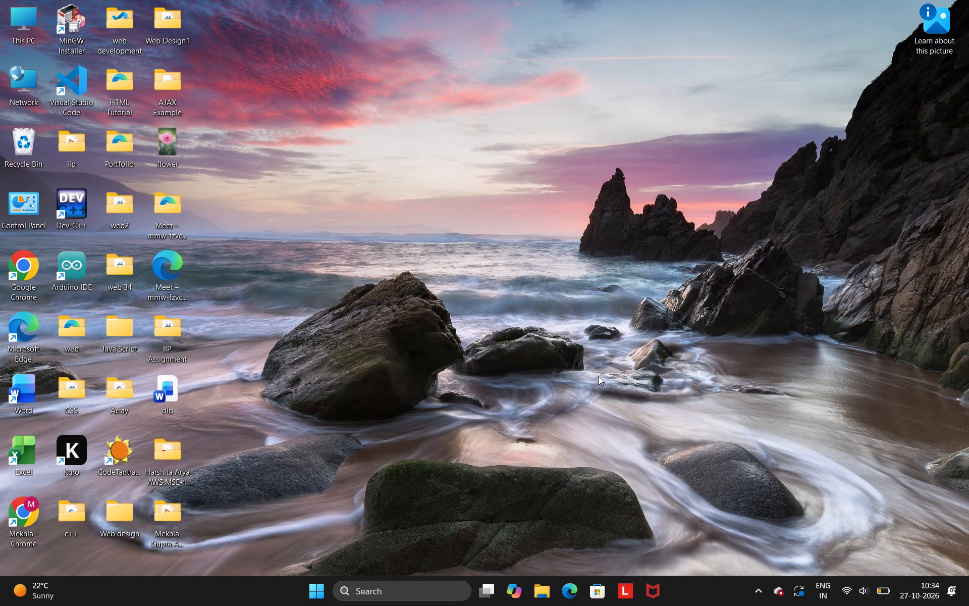
Shut down the computer.
key("super+x")
type("uu")
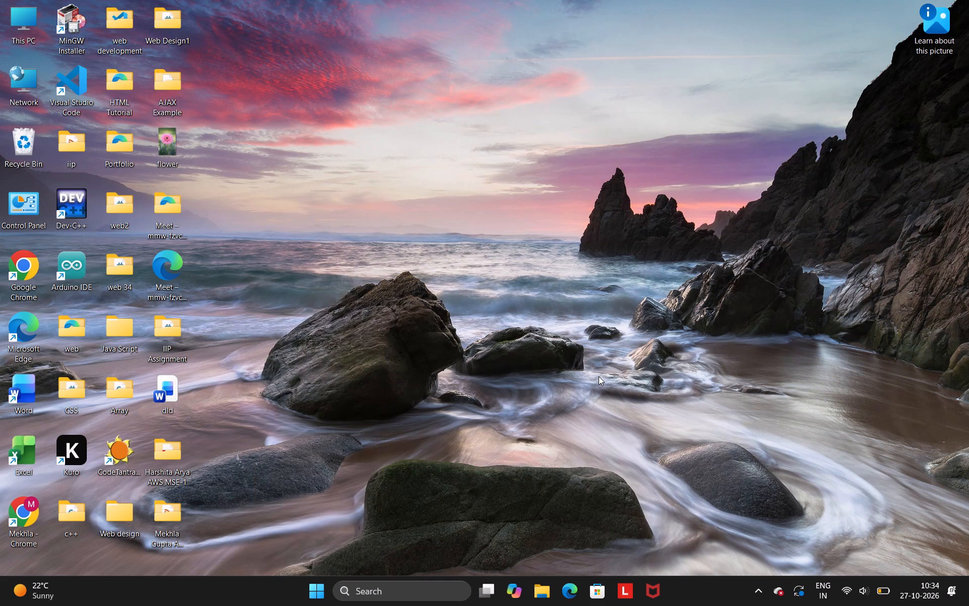